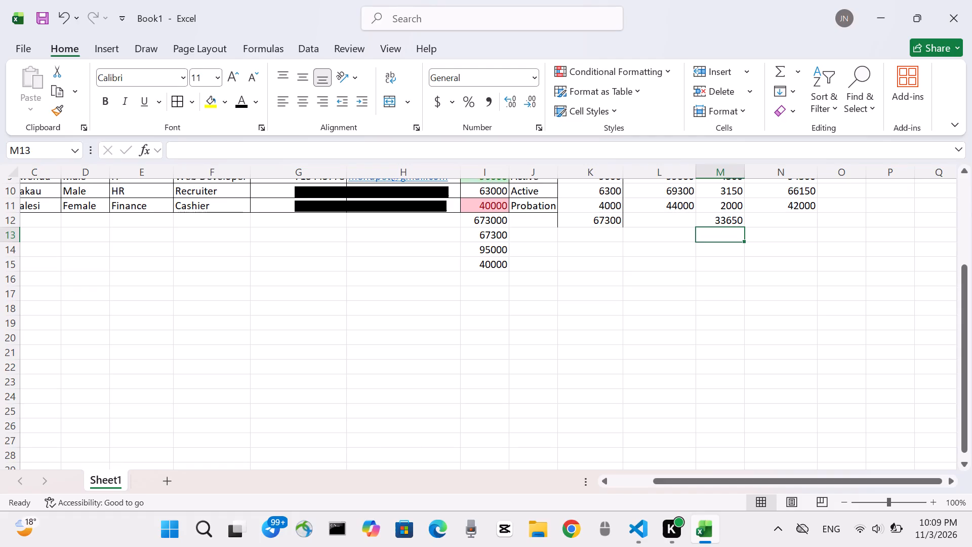
Save the employee workbook as Book1 in the Documents folder on this PC, keeping the Excel Workbook format.
scroll(440, 312, up, 3)
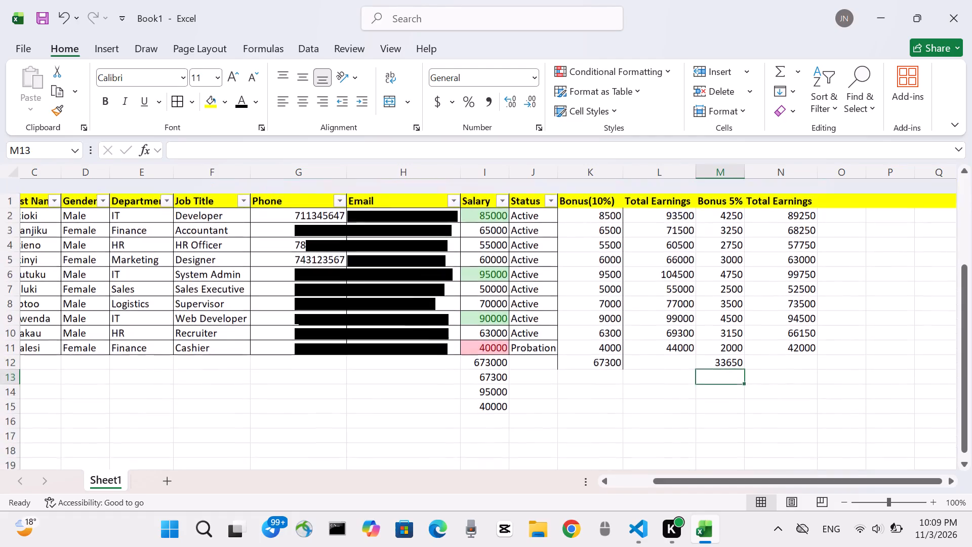
scroll(440, 312, up, 2)
scroll(440, 312, right, 7)
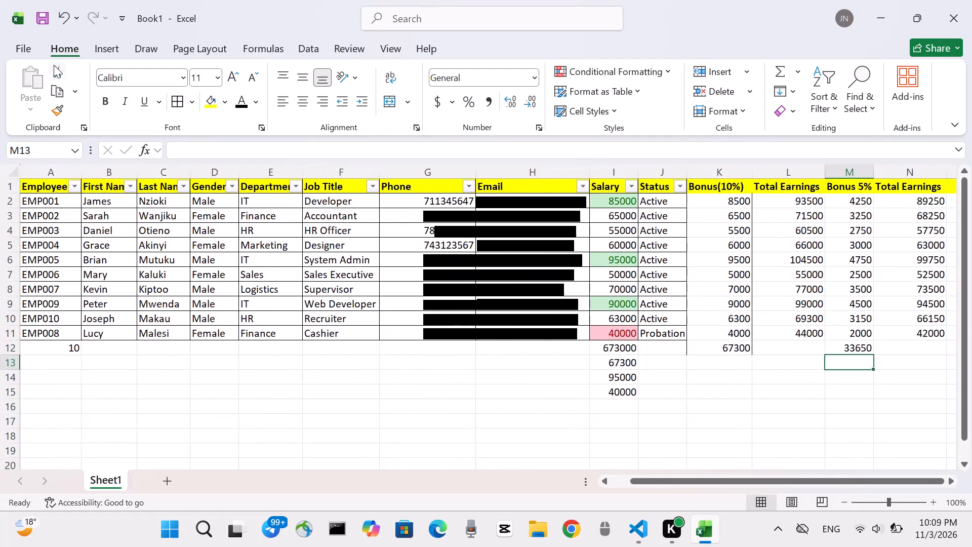
click(29, 51)
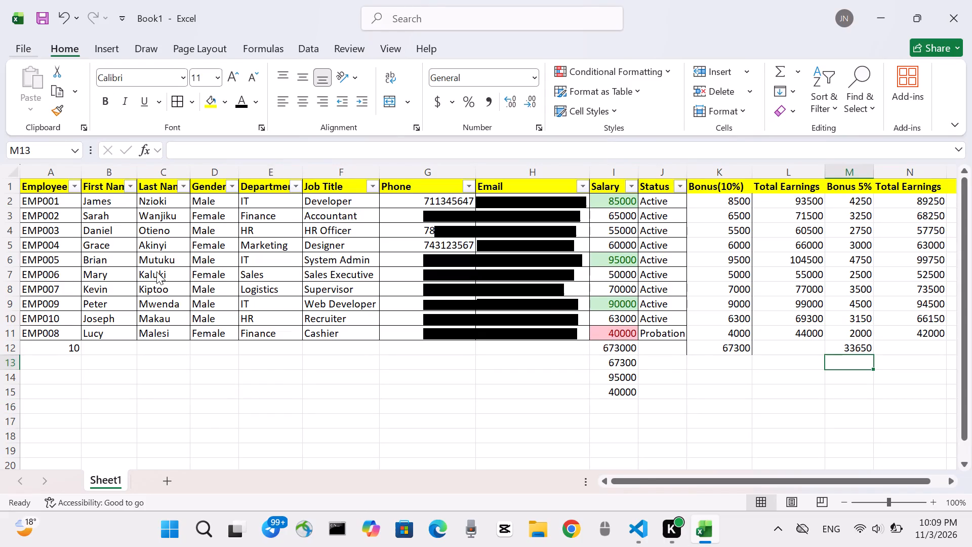
scroll(455, 374, up, 1)
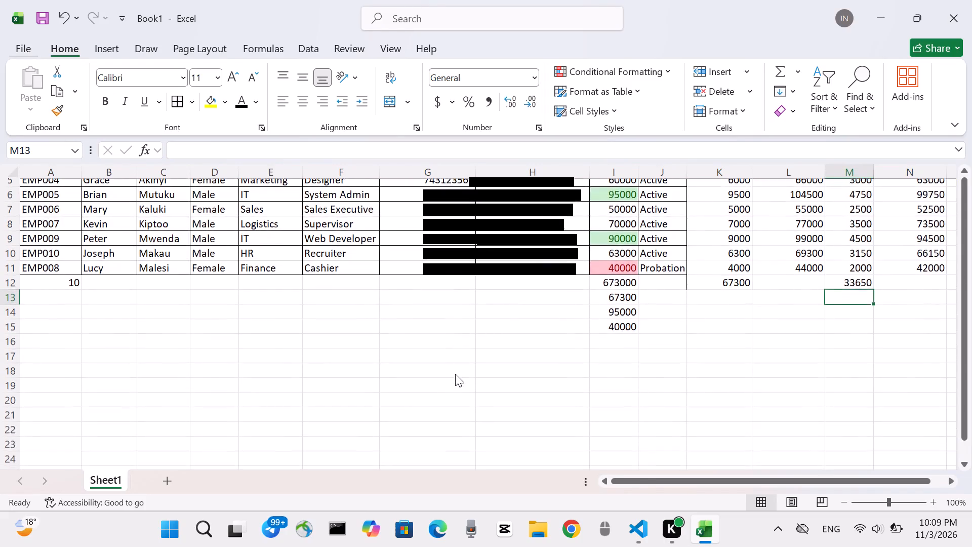
scroll(455, 374, up, 1)
scroll(455, 374, down, 5)
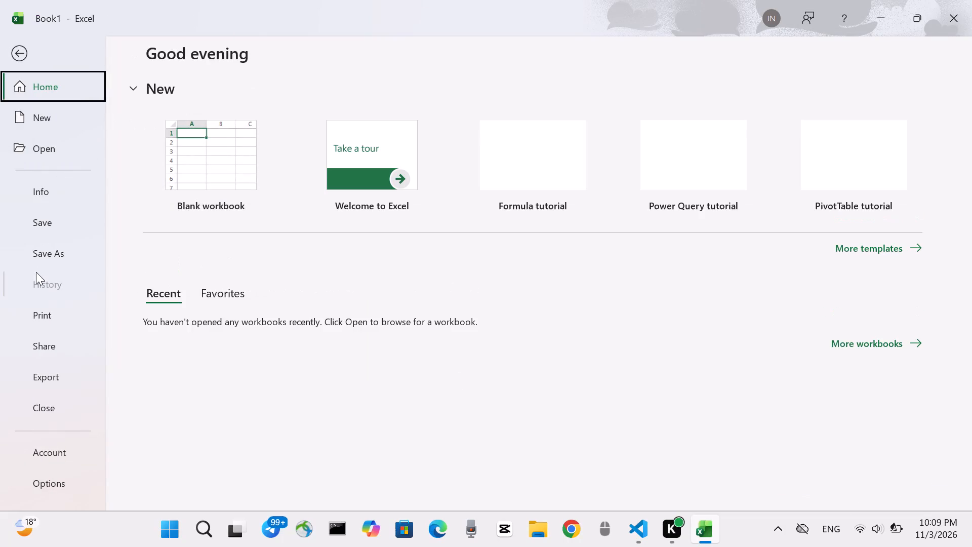
click(46, 251)
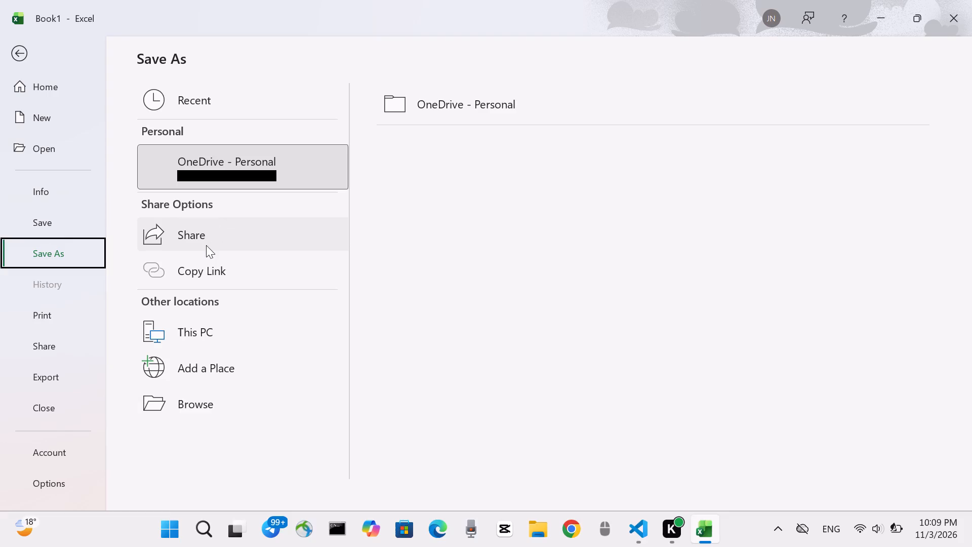
click(205, 321)
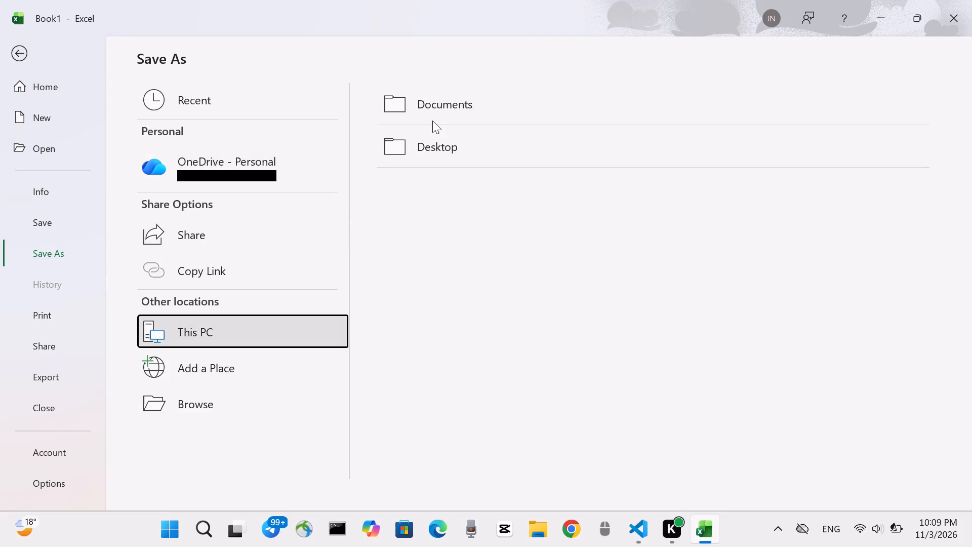
click(432, 121)
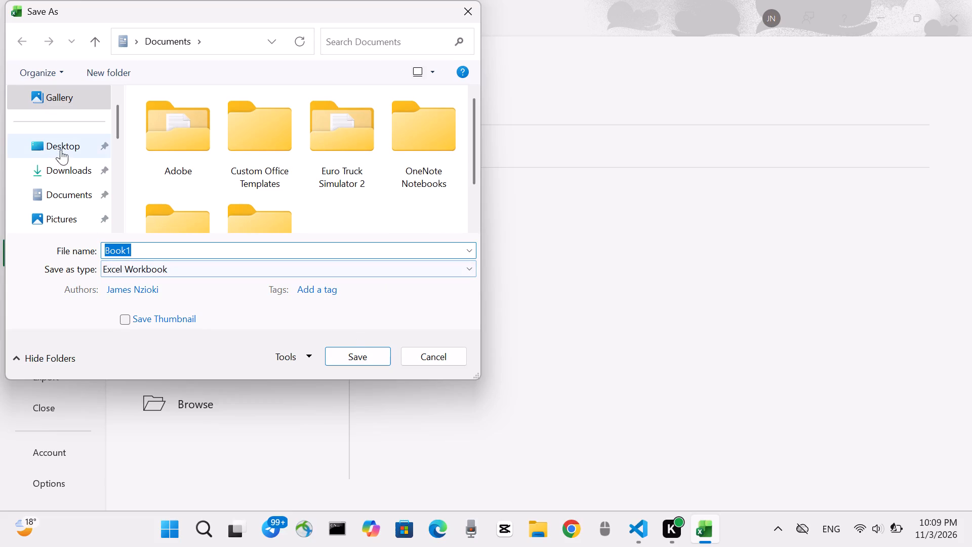
click(378, 359)
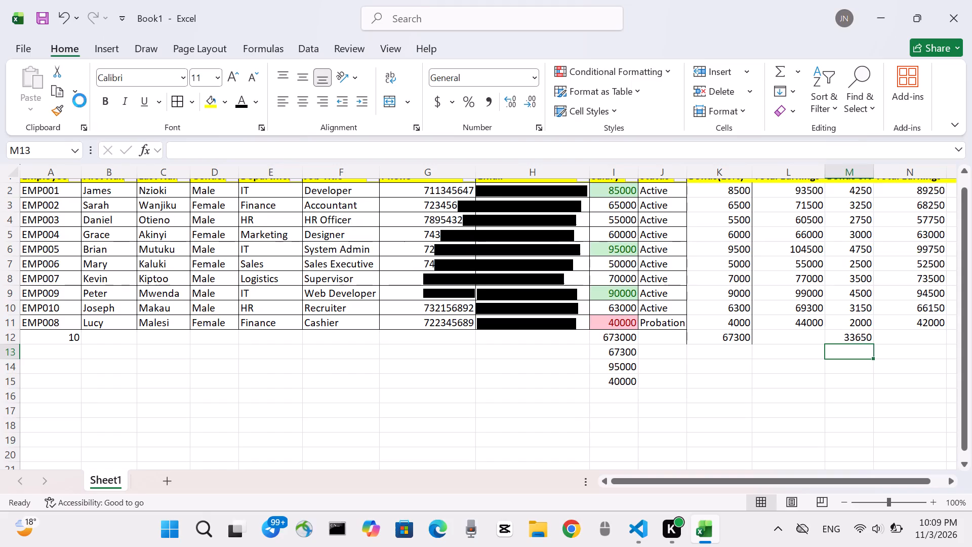
Create a new blank workbook.
click(29, 47)
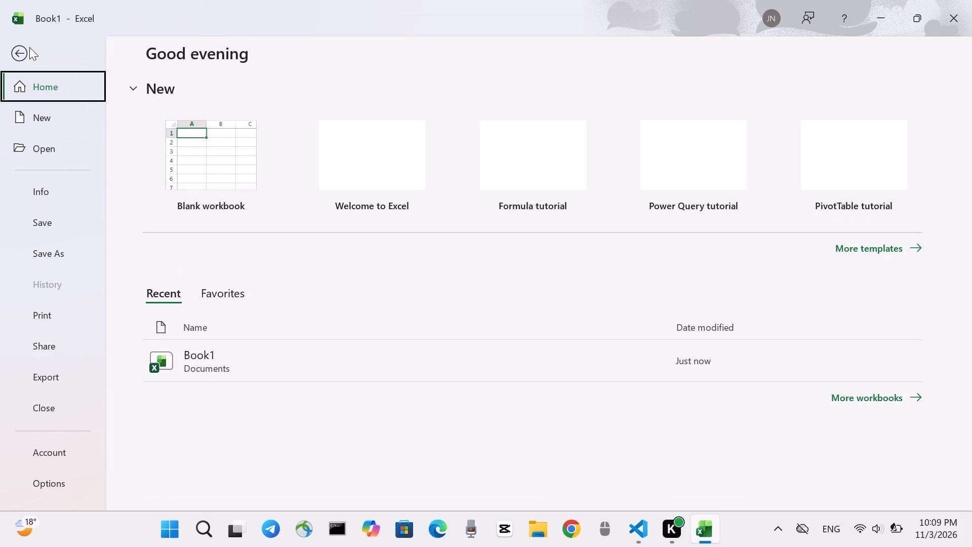
click(57, 118)
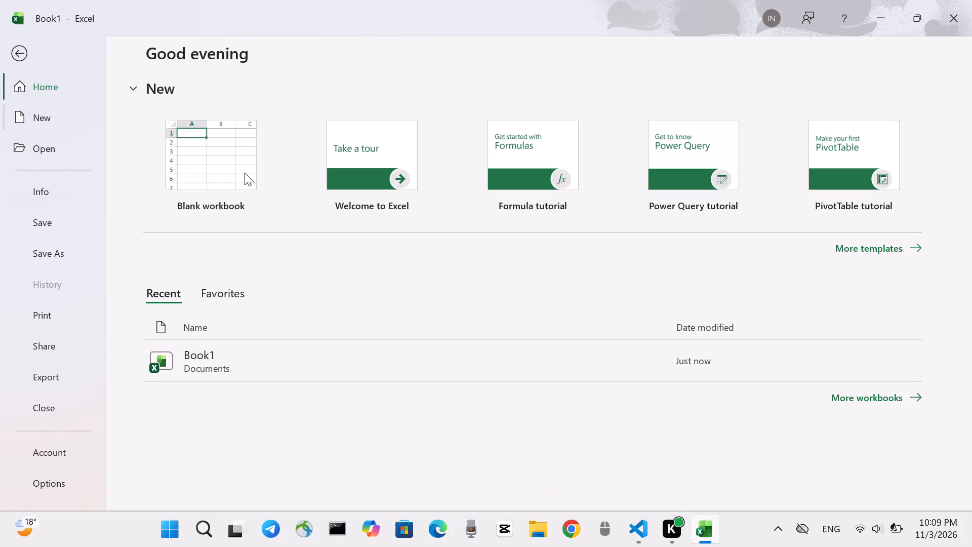
click(220, 170)
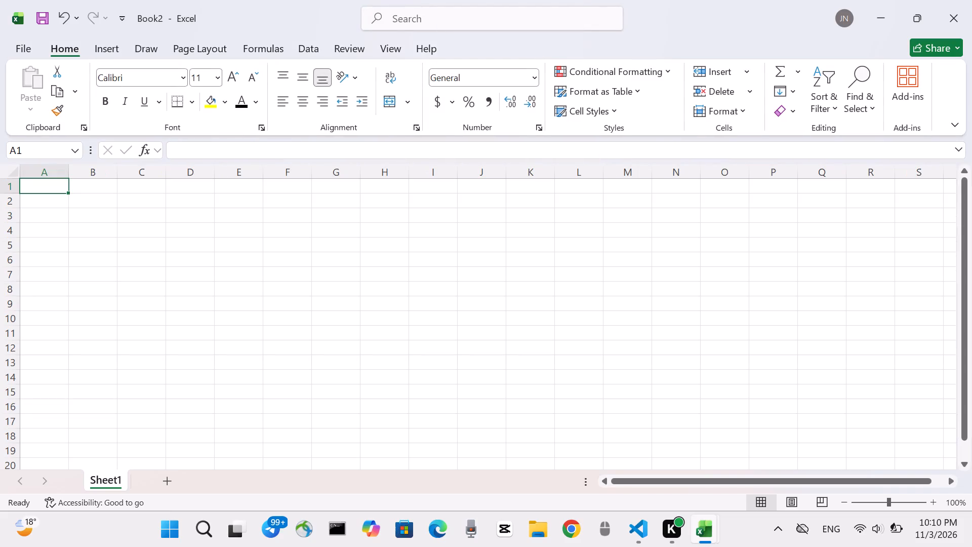
Enter the heading Department in cell A1 and widen column A so the heading fits.
scroll(198, 294, down, 1)
scroll(198, 294, up, 1)
scroll(53, 196, up, 2)
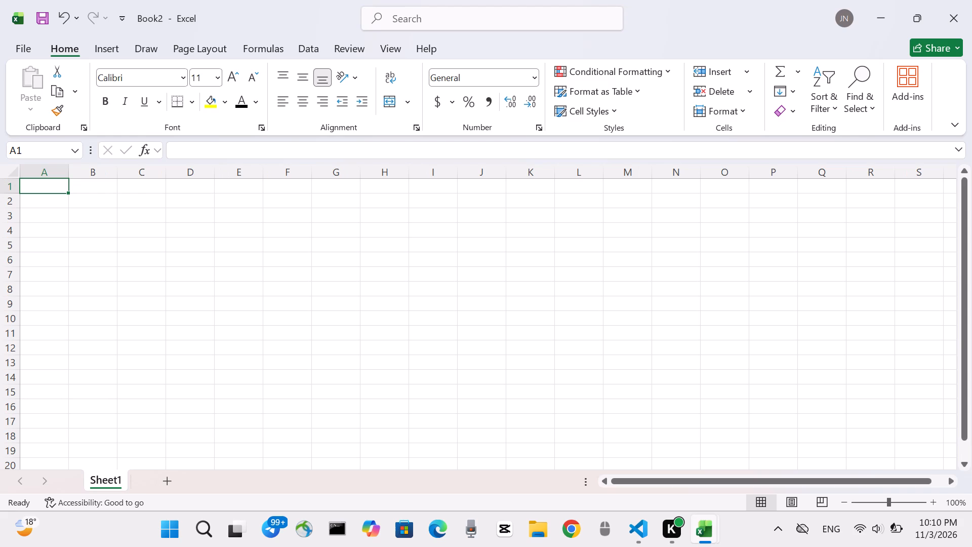
click(53, 186)
text(part)
key(BackSpace)
key(BackSpace)
key(BackSpace)
key(BackSpace)
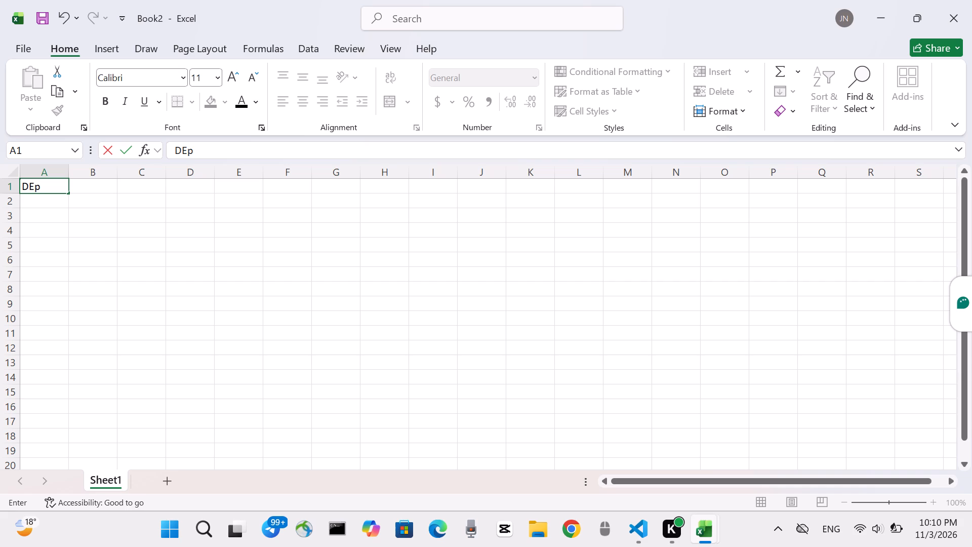
key(BackSpace)
text(epartment)
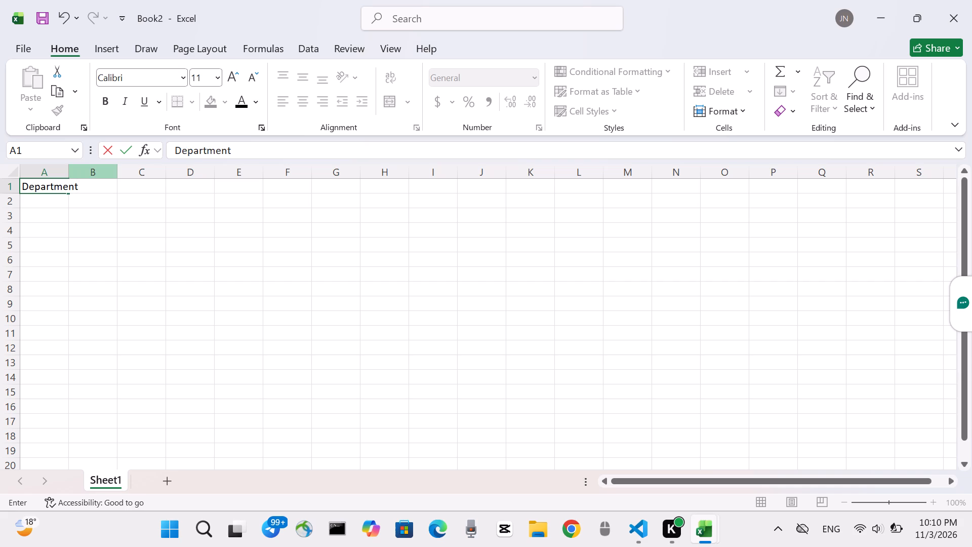
click(69, 169)
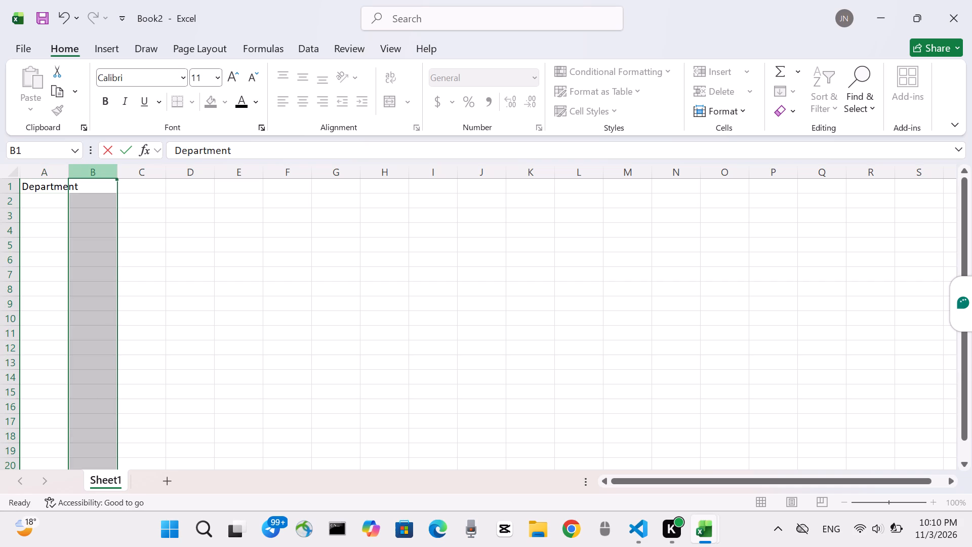
drag(68, 177, 90, 181)
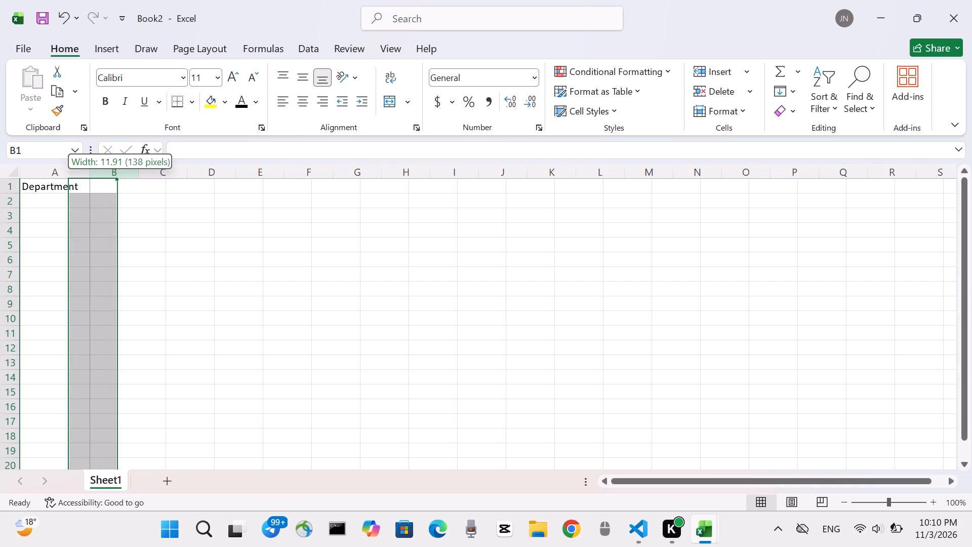
drag(90, 181, 103, 185)
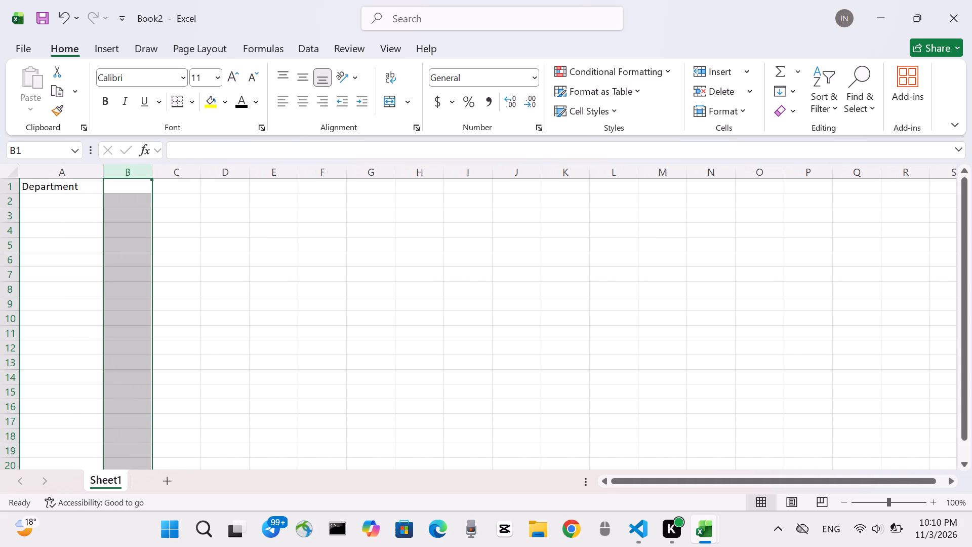
Enter the heading Total Salary in cell B1 and widen column B beyond the text.
click(123, 186)
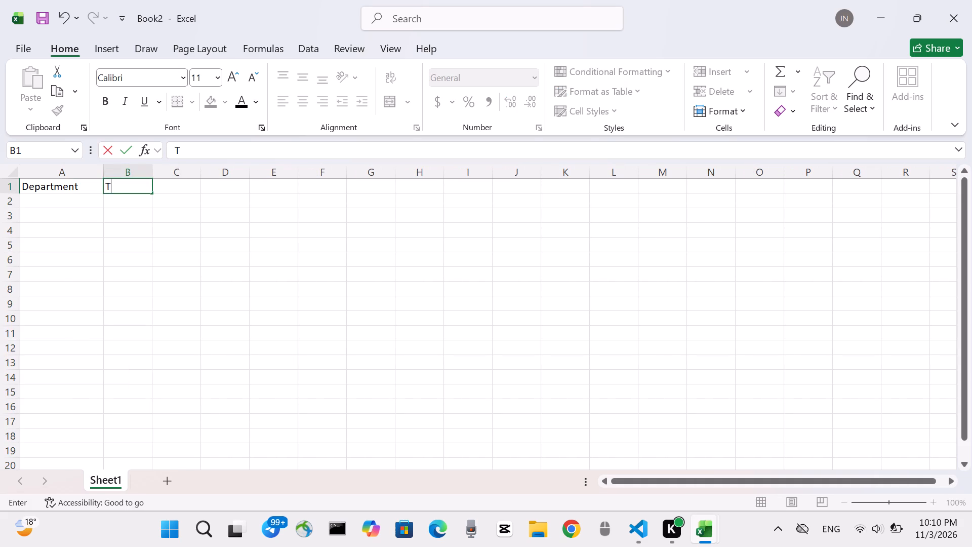
text(otal)
key(space)
click(152, 172)
drag(152, 172, 170, 174)
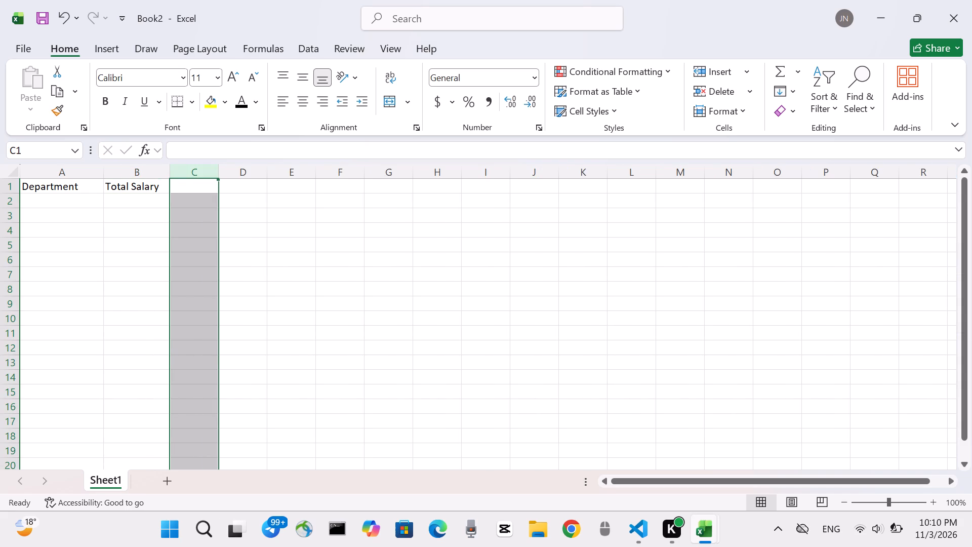
drag(171, 176, 185, 176)
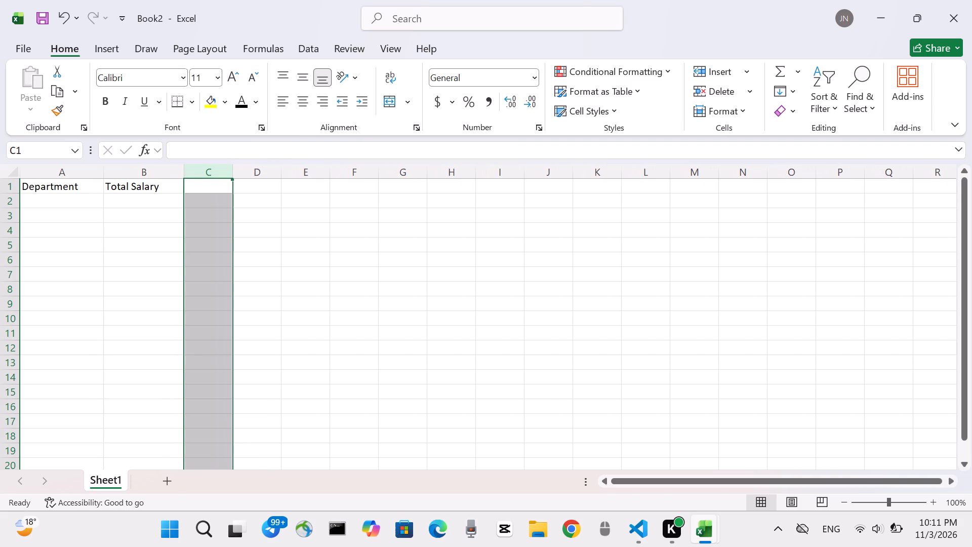
Change the heading in cell B1 to Total Salary(Ksh).
click(171, 188)
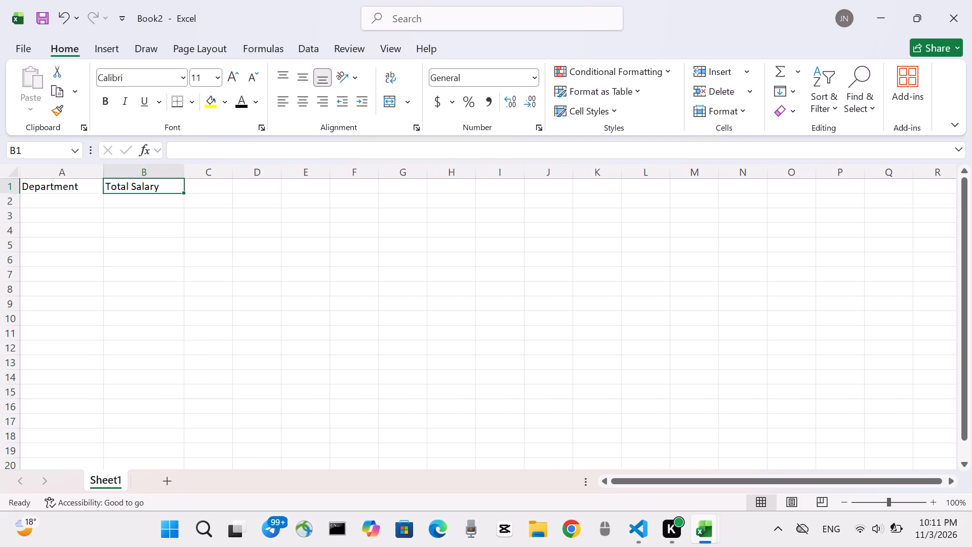
text(())
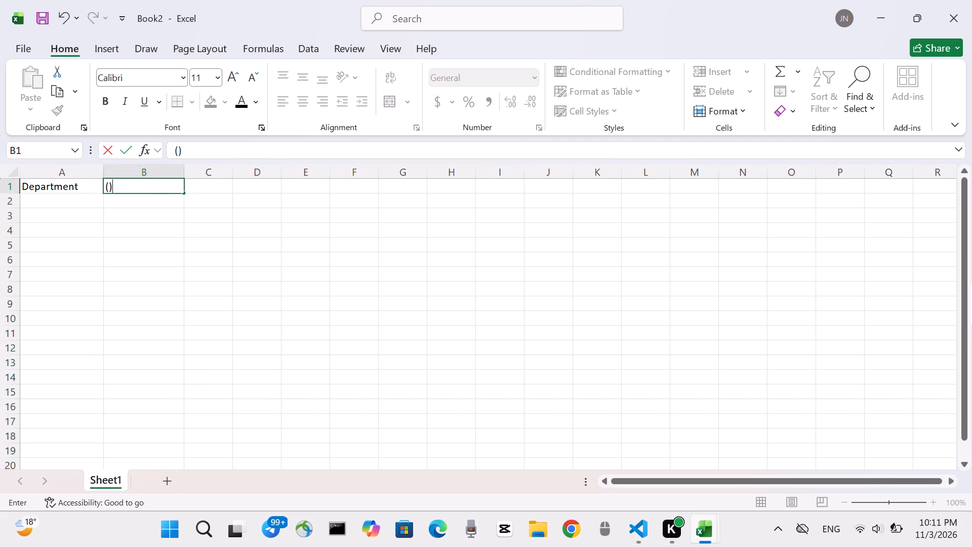
key(BackSpace)
key(BackSpace)
key(BackSpace)
key(BackSpace)
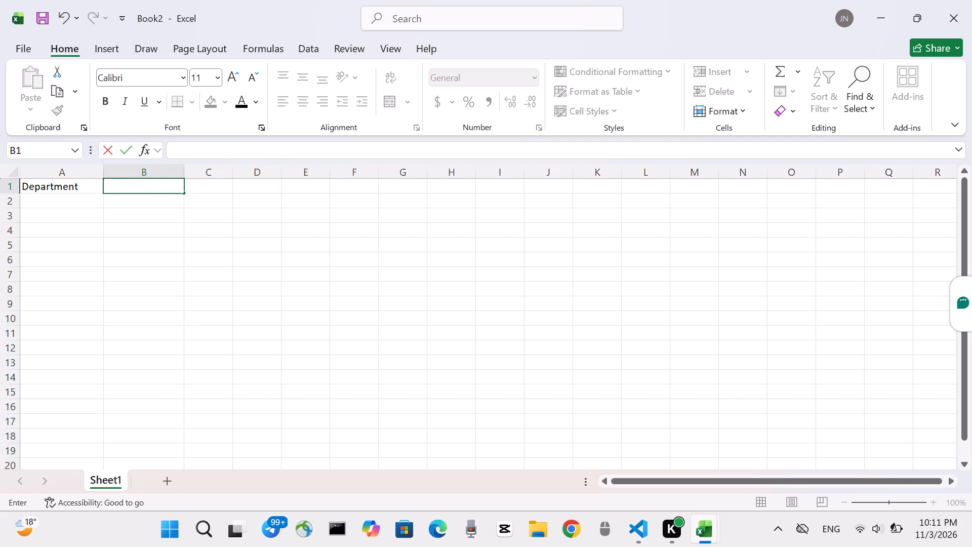
key(BackSpace)
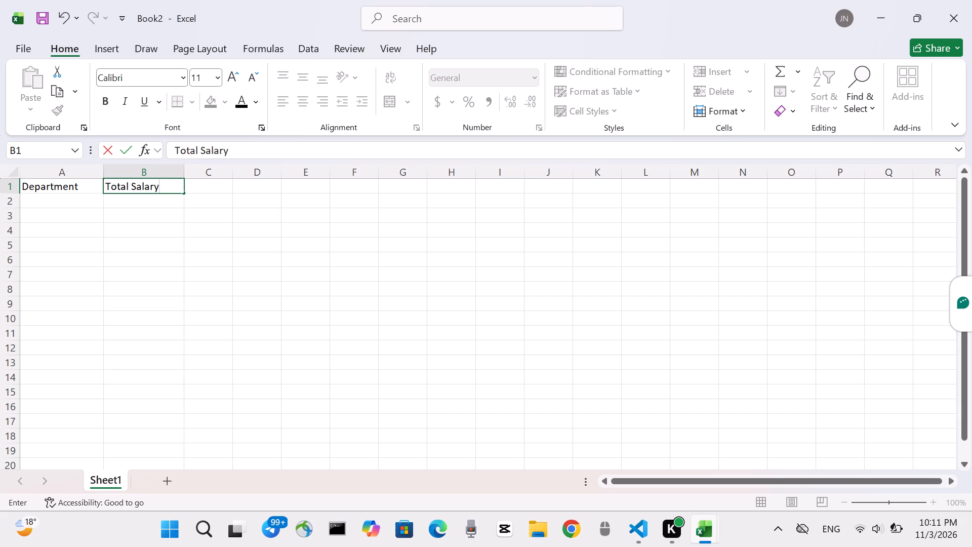
key(shift+parenleft)
text(sh)
key(shift+parenright)
Enter the department IT in cell A2 with a total salary of 270000 in B2.
click(73, 205)
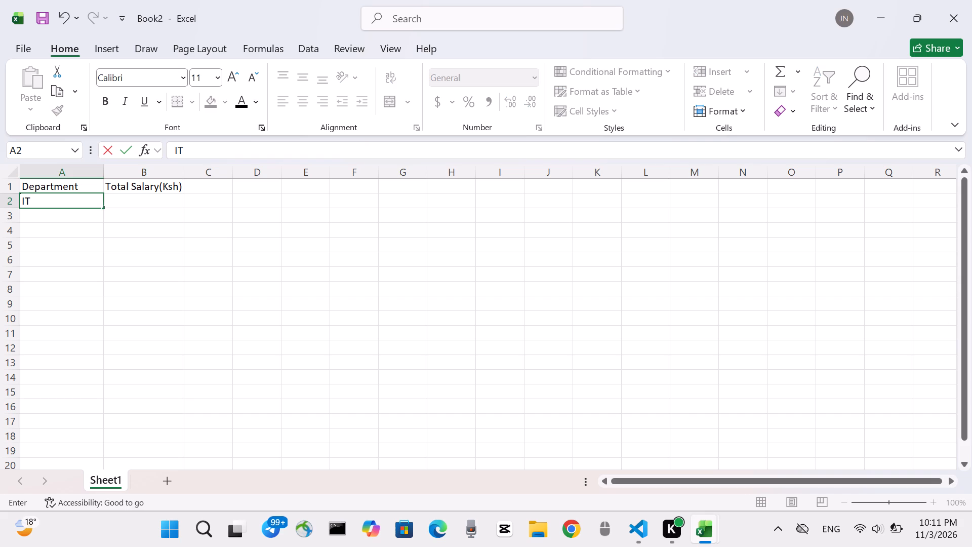
key(Right)
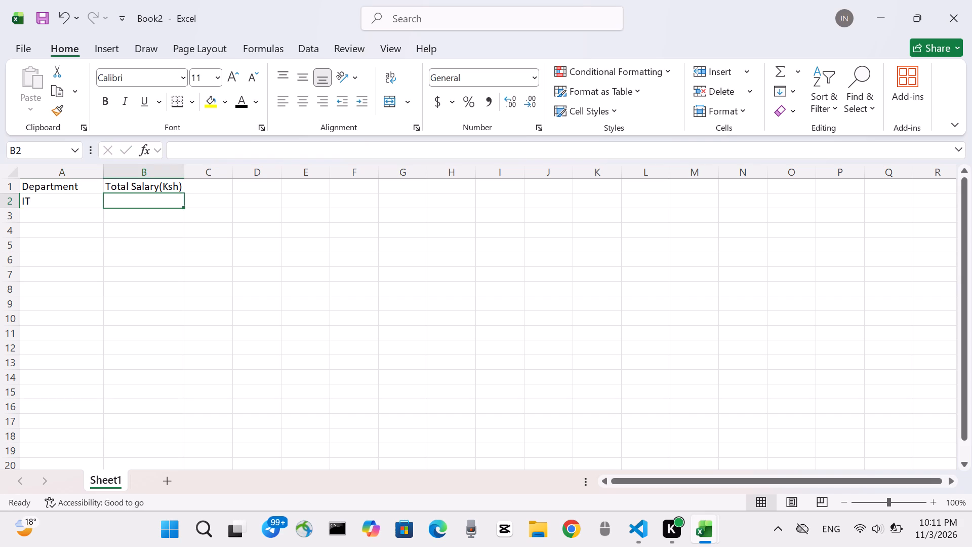
key(2)
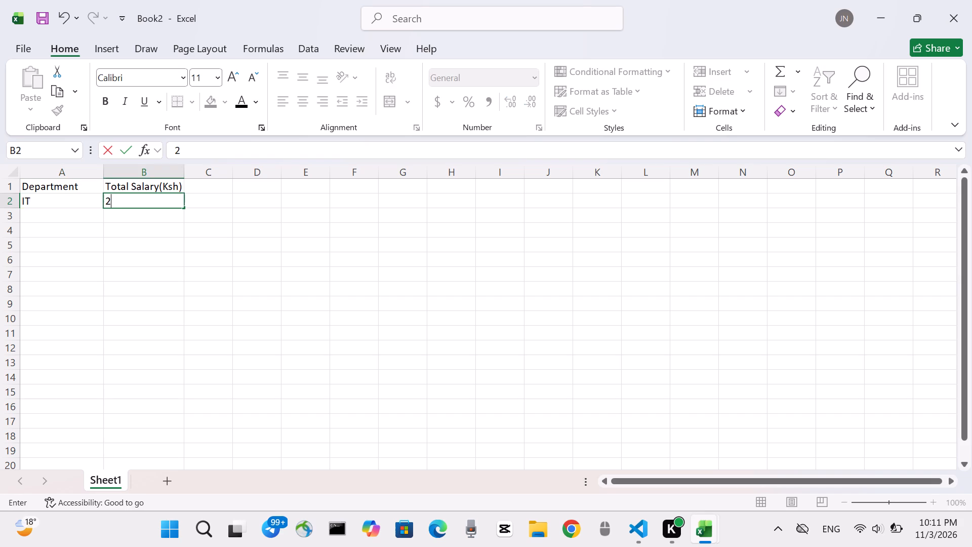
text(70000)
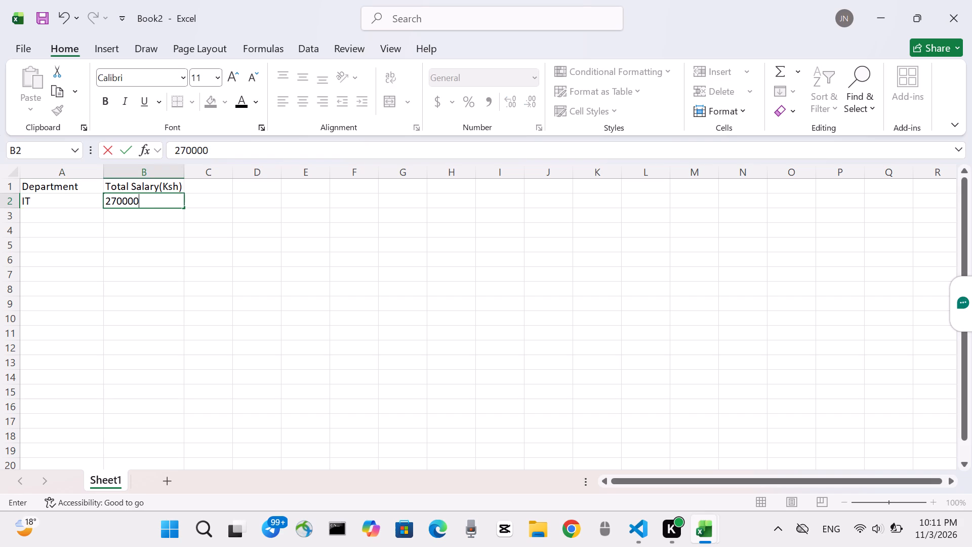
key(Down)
Enter the department Finance in cell A3 with a total salary of 105000 in B3.
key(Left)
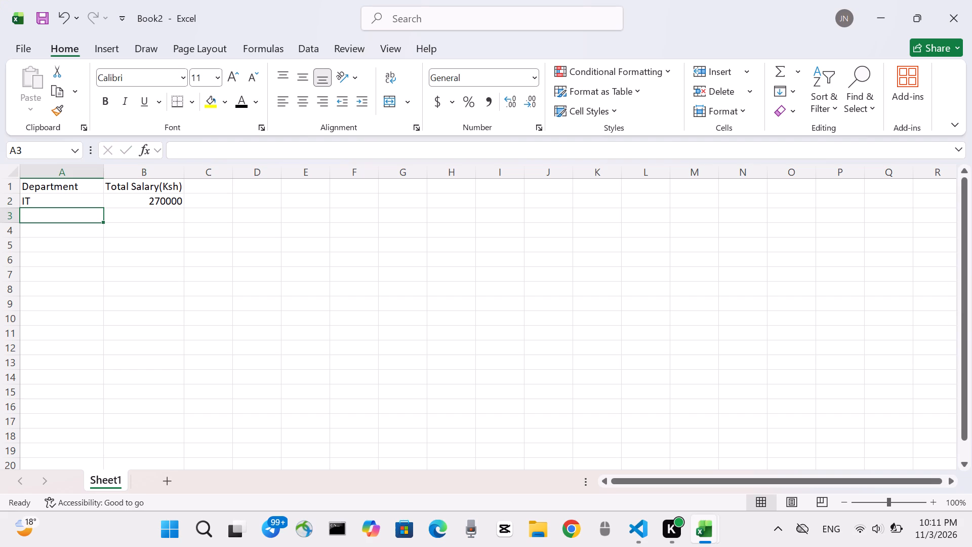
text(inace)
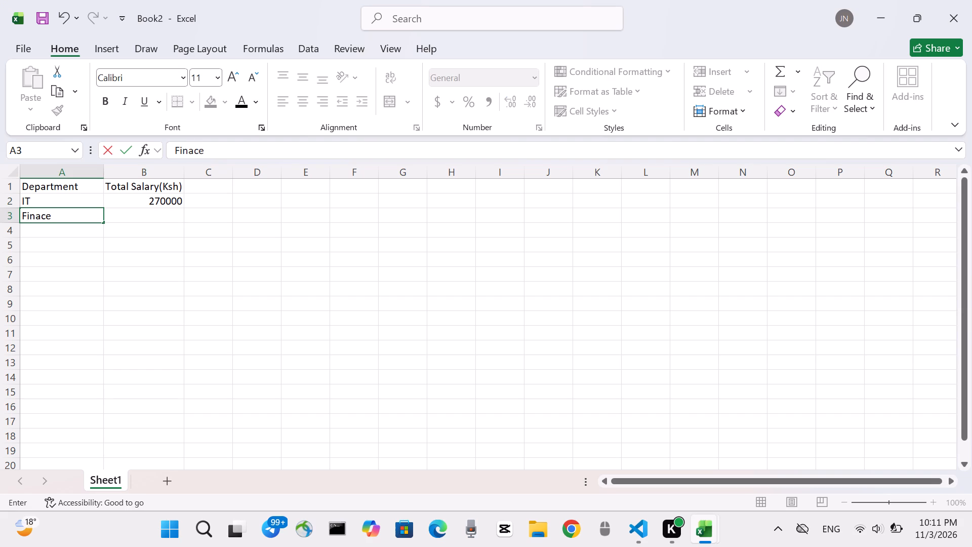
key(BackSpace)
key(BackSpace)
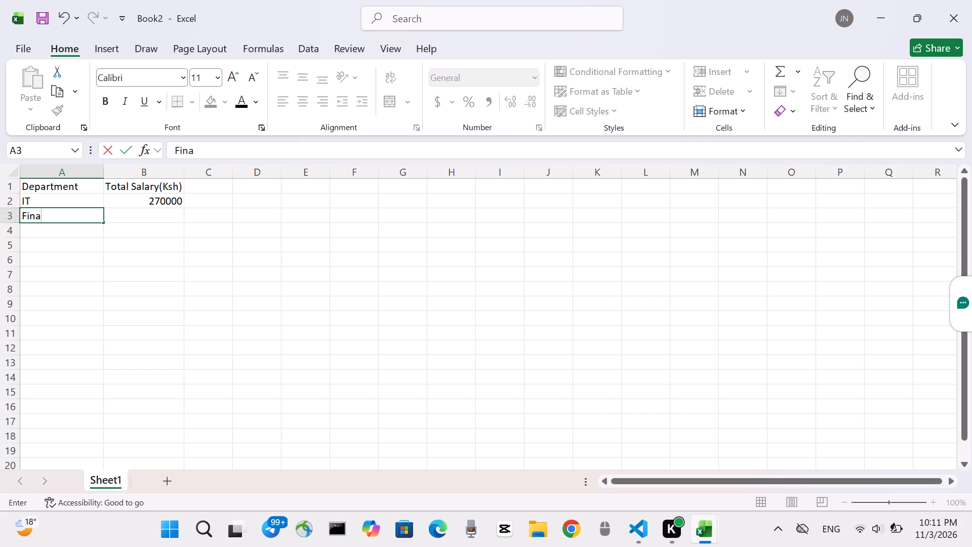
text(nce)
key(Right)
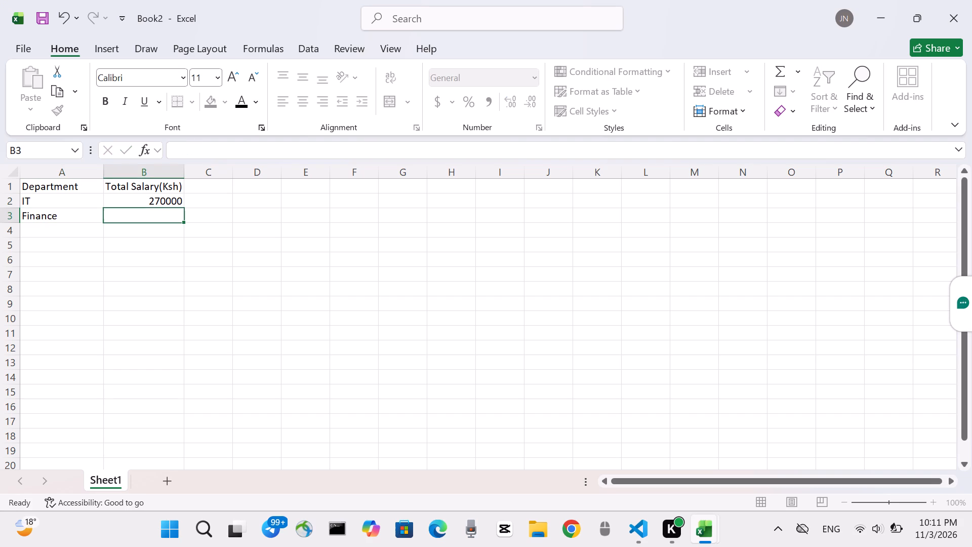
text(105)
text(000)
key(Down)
Enter the department HR in cell A4 with a total salary of 113000 in B4.
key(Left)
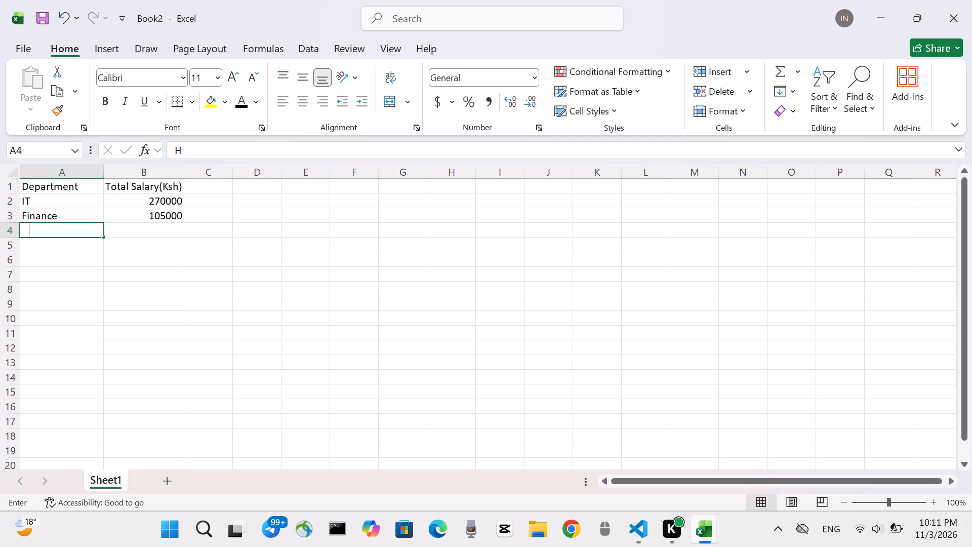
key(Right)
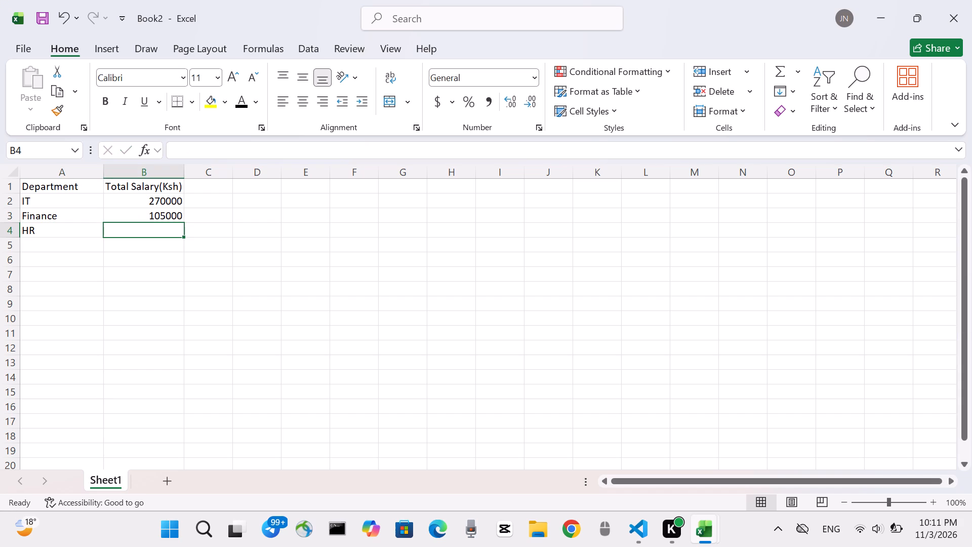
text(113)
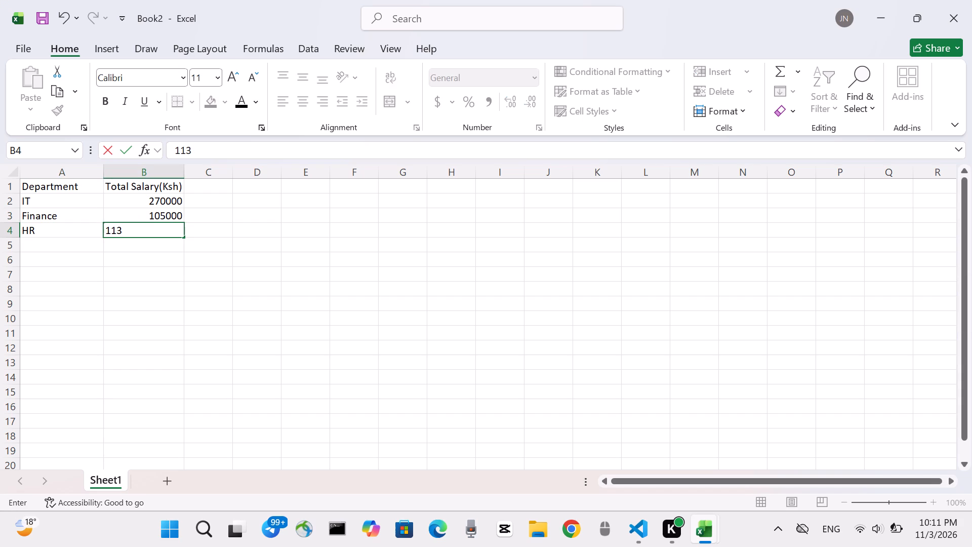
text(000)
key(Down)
Enter the department Marketing in cell A5 with a total salary of 60000 in B5.
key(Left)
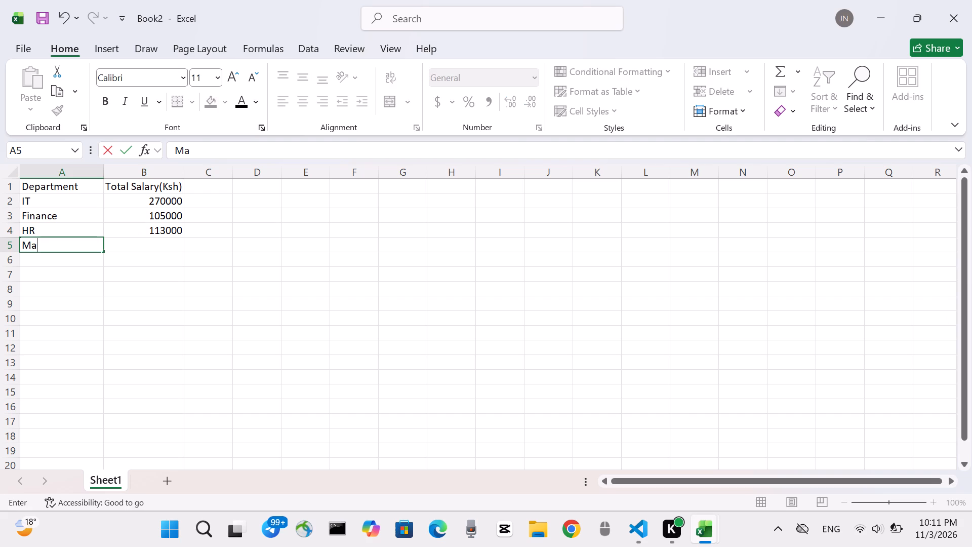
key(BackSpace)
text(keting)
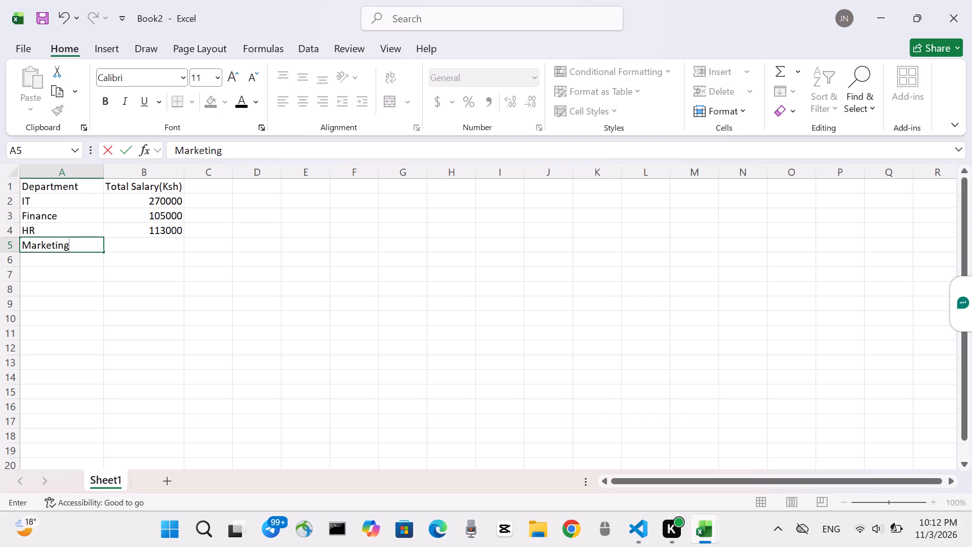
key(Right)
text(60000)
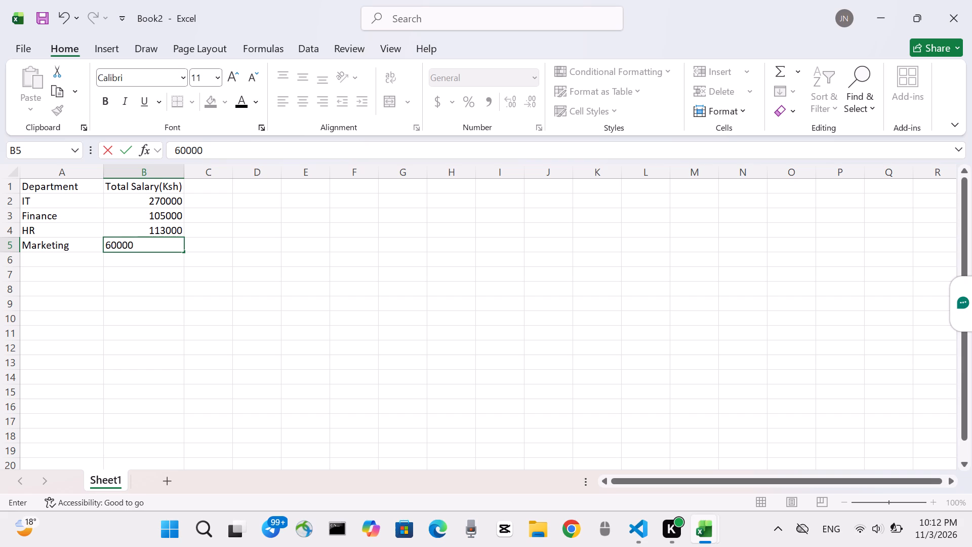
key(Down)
Add Sales with 50000 in row 6 and Logistics with 70000 in row 7.
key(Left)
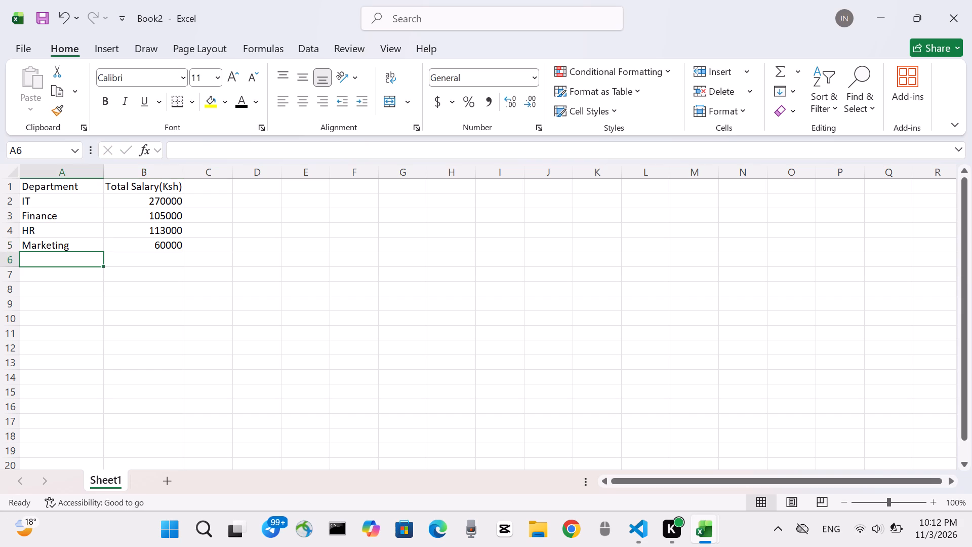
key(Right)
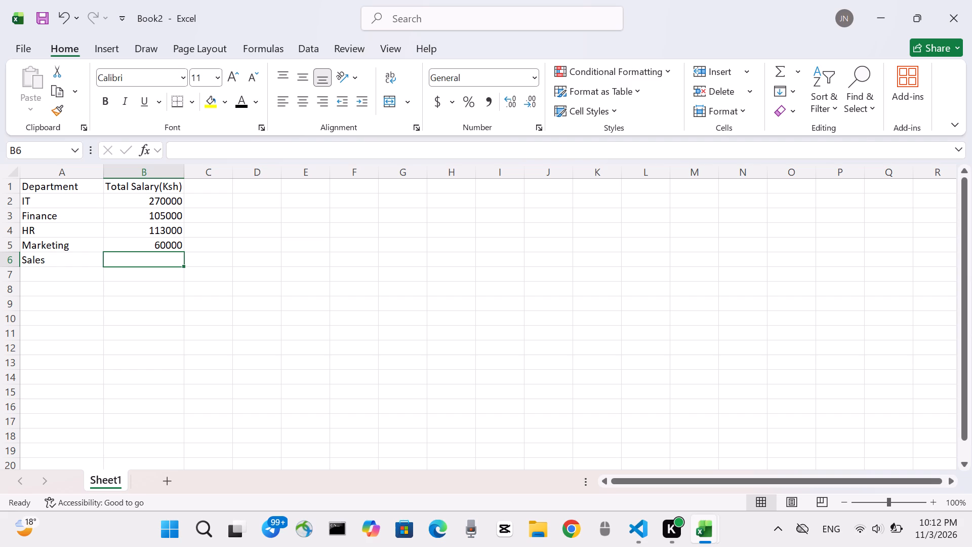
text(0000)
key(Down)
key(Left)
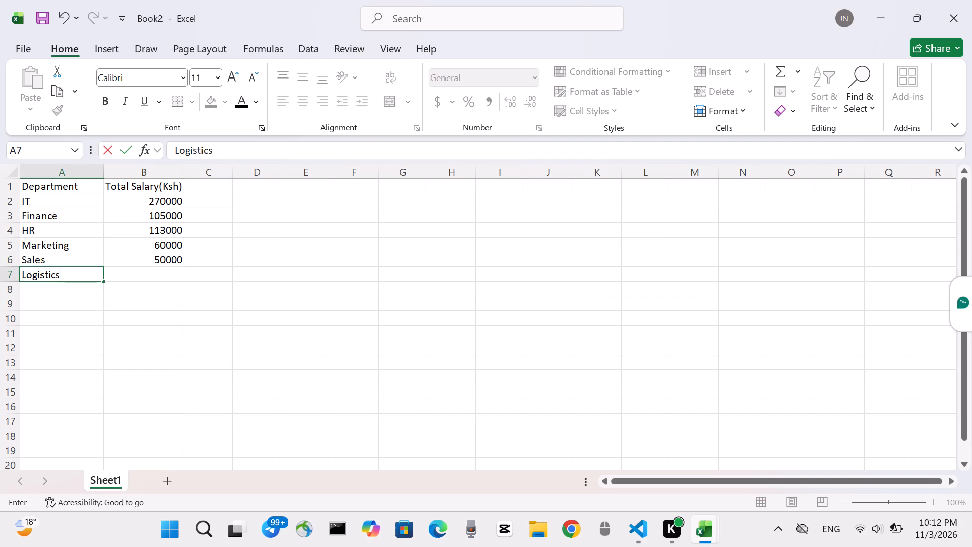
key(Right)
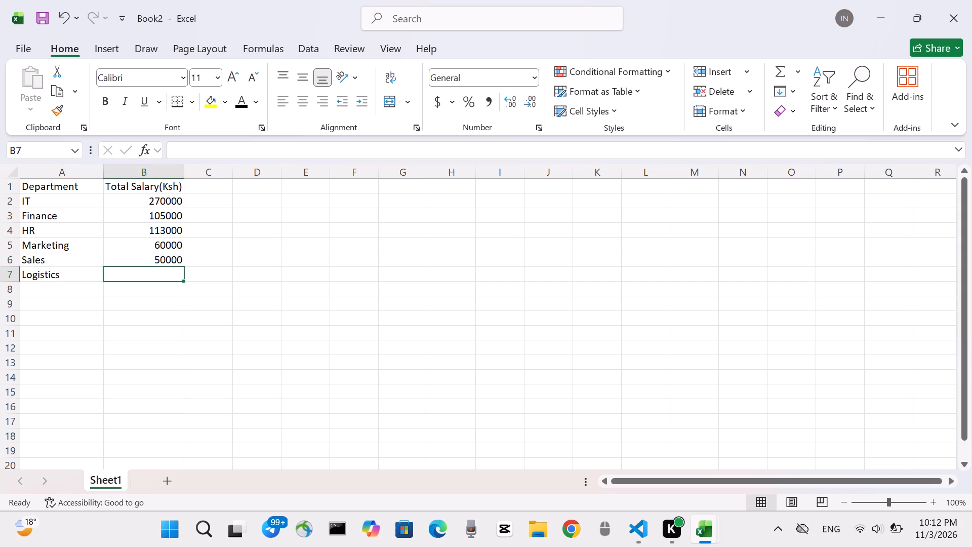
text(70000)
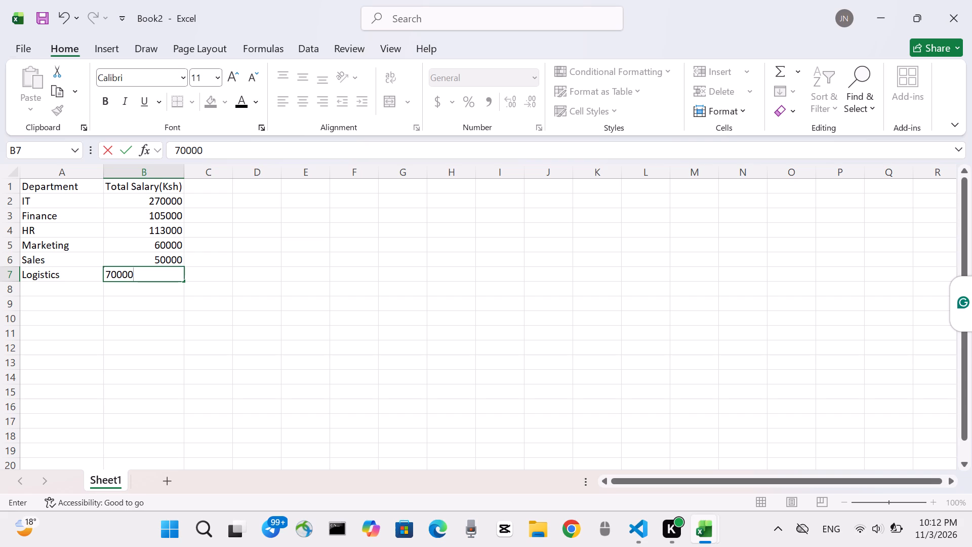
Save the workbook in the Documents folder under the name Department Salary.
click(20, 48)
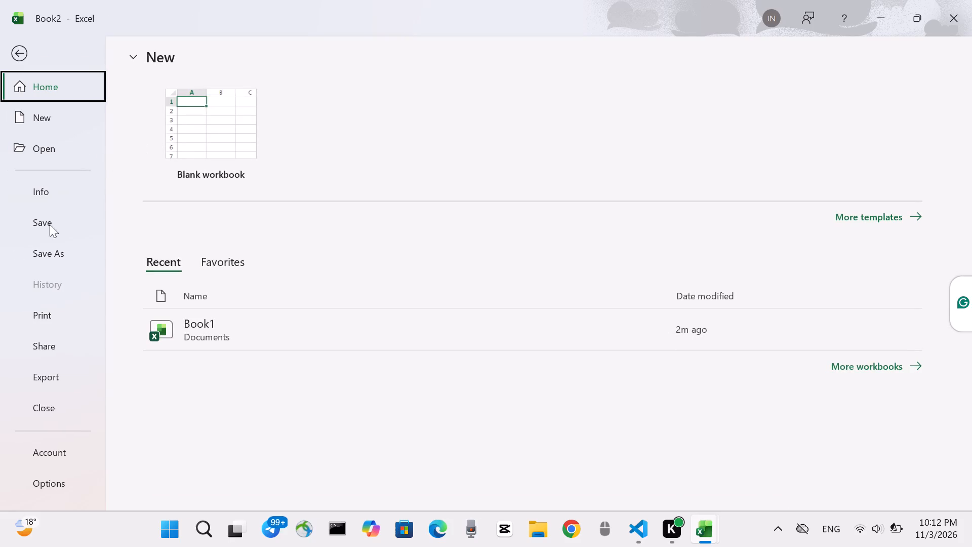
click(48, 246)
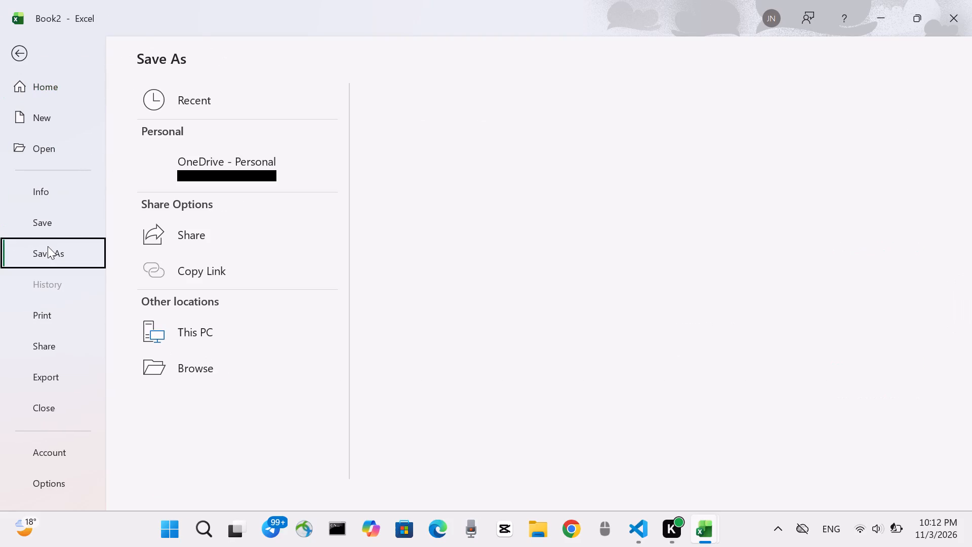
click(191, 323)
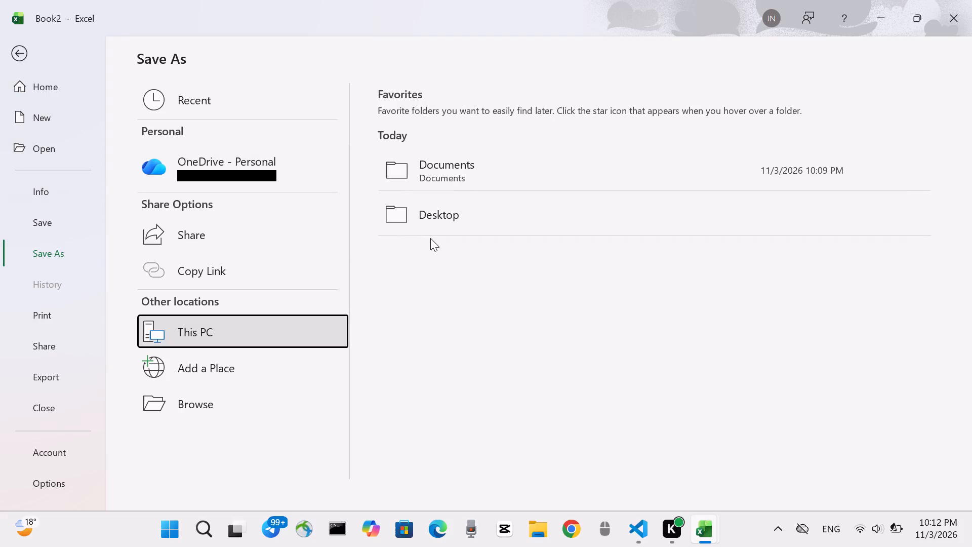
click(465, 186)
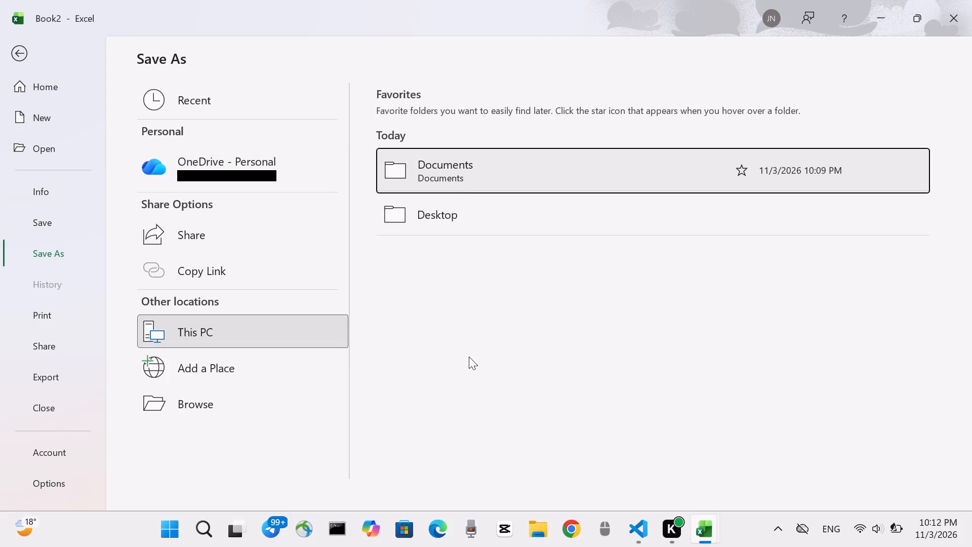
click(472, 177)
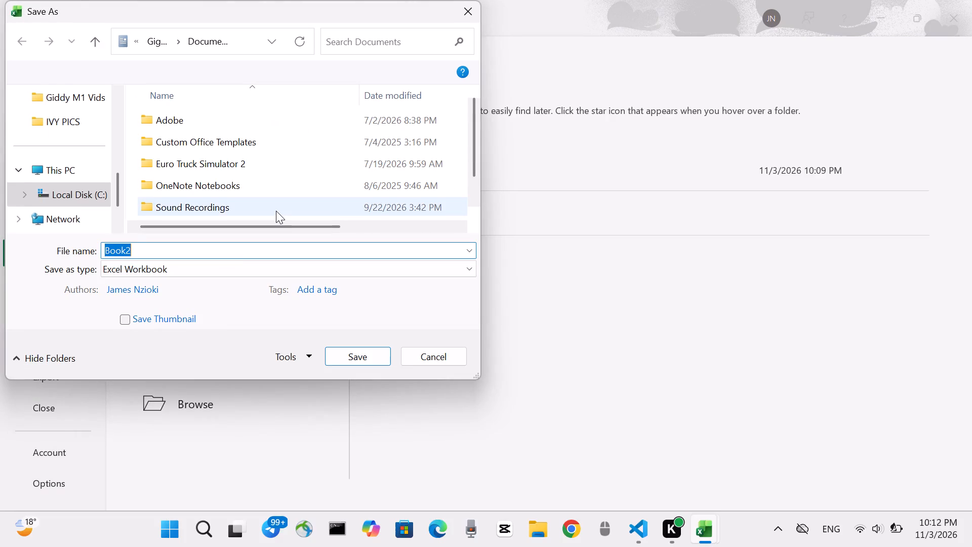
key(BackSpace)
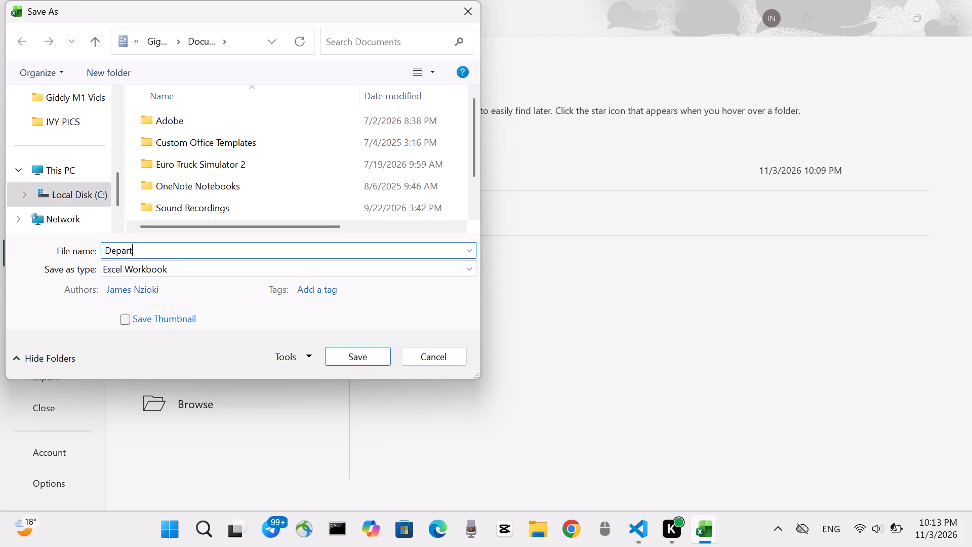
key(Return)
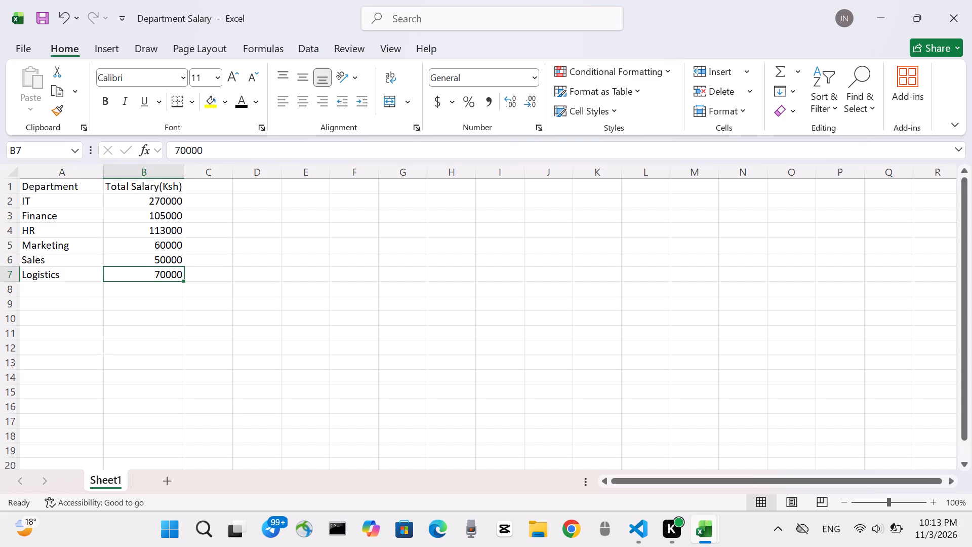
Make the whole heading row 1 bold.
click(14, 187)
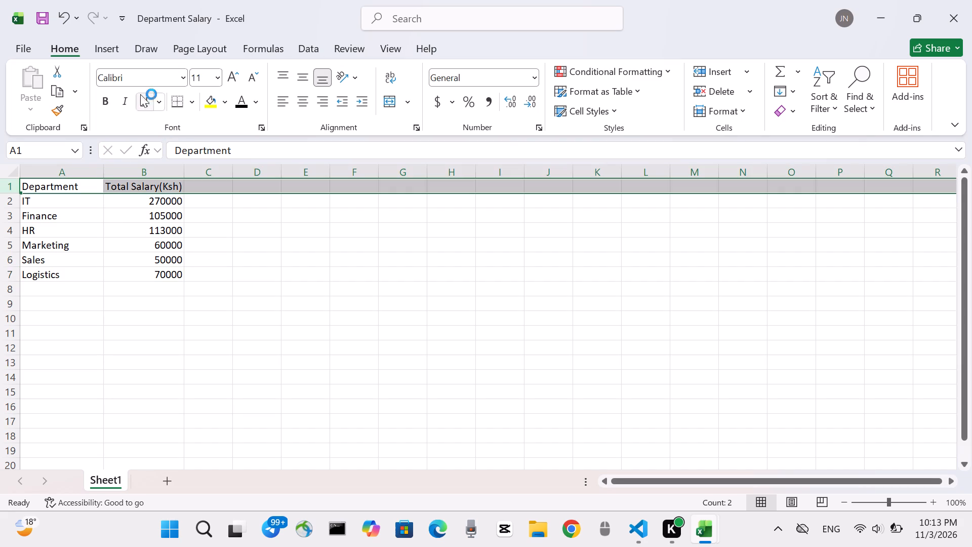
click(102, 104)
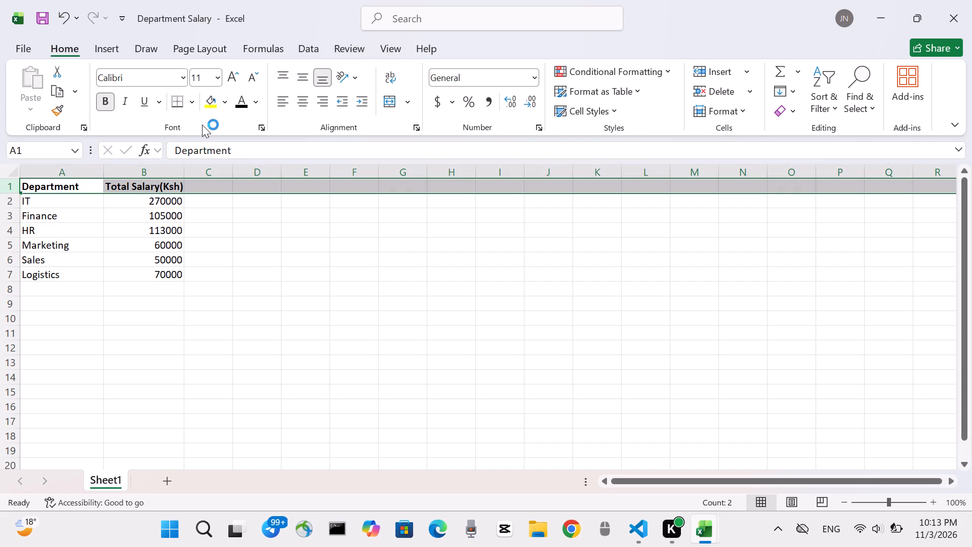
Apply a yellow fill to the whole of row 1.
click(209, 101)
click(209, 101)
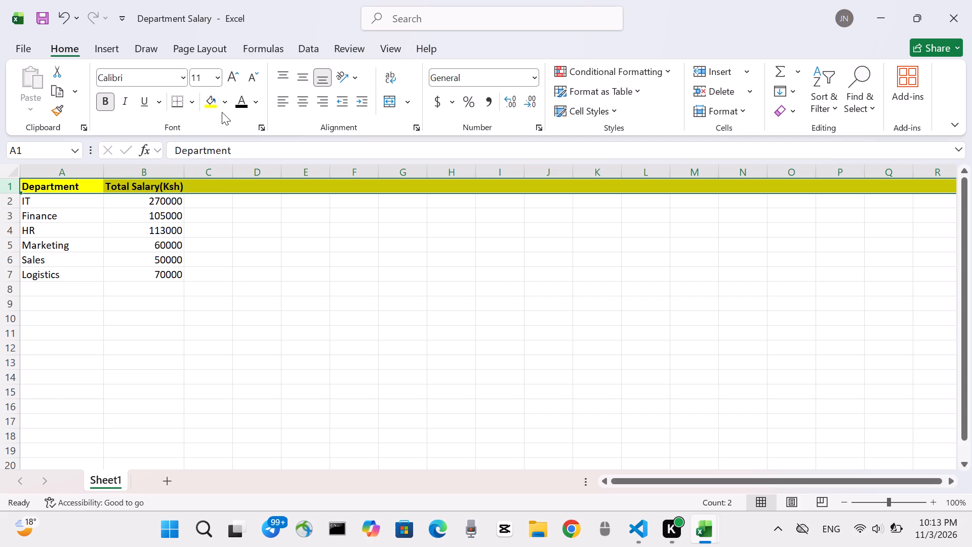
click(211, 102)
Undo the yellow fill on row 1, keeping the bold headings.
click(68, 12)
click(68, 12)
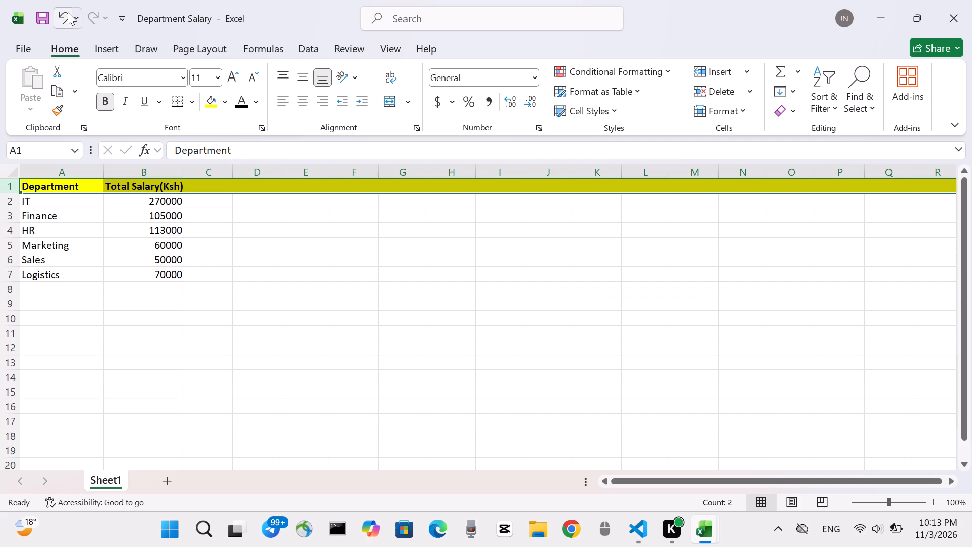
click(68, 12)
Apply a yellow fill to only the two heading cells, Department and Total Salary(Ksh), in A1:B1.
click(204, 191)
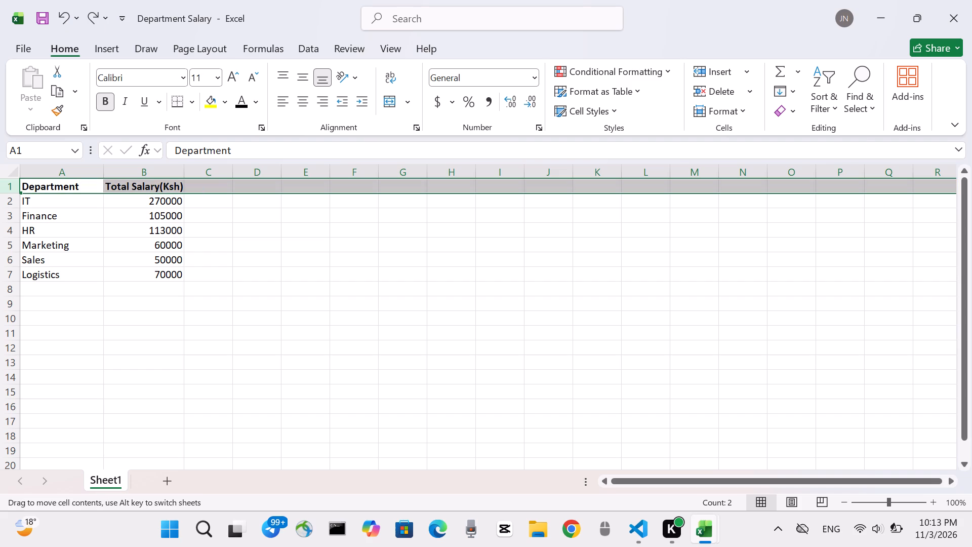
click(81, 186)
drag(81, 186, 124, 188)
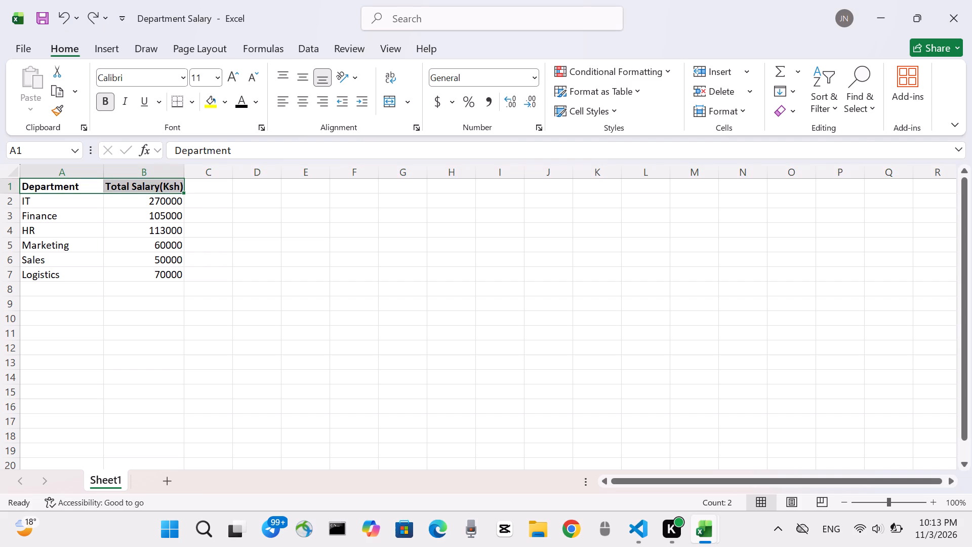
drag(124, 188, 125, 188)
click(207, 98)
click(299, 155)
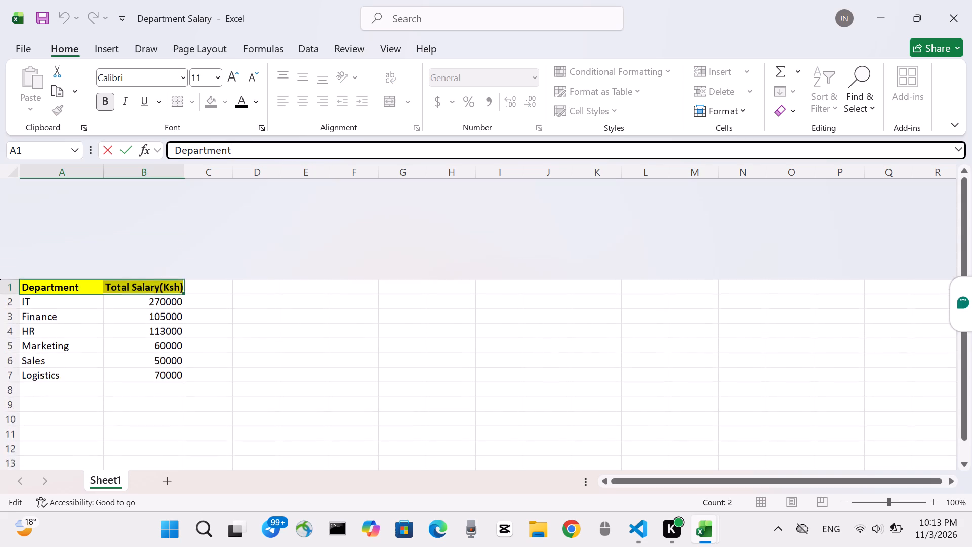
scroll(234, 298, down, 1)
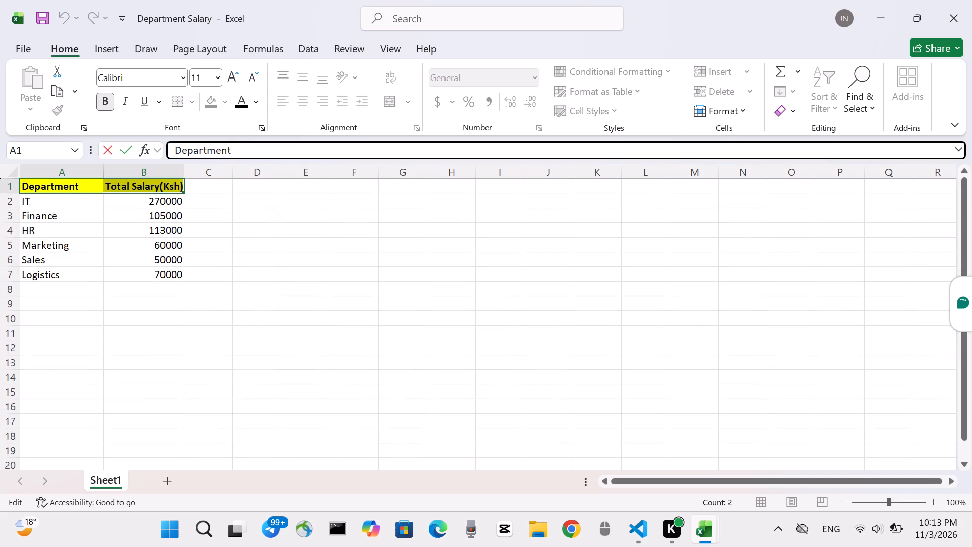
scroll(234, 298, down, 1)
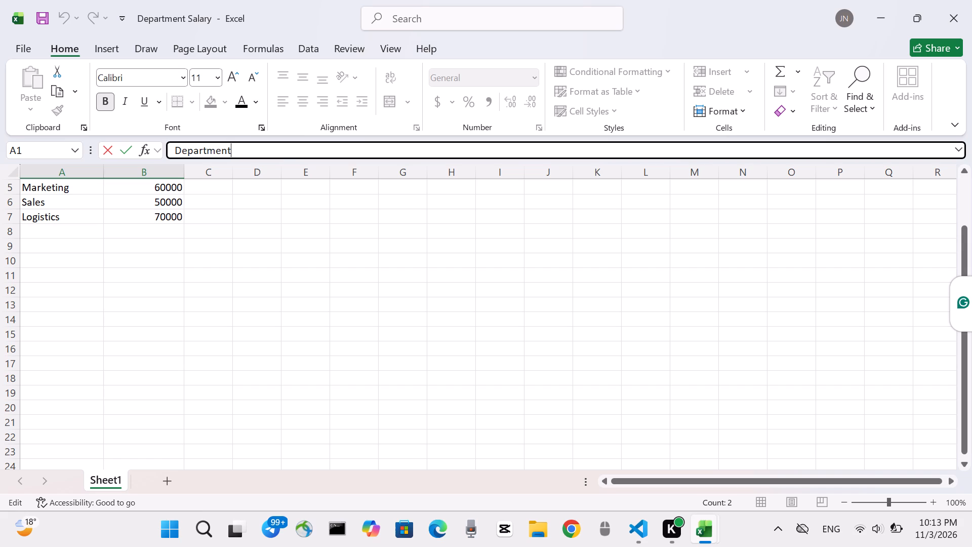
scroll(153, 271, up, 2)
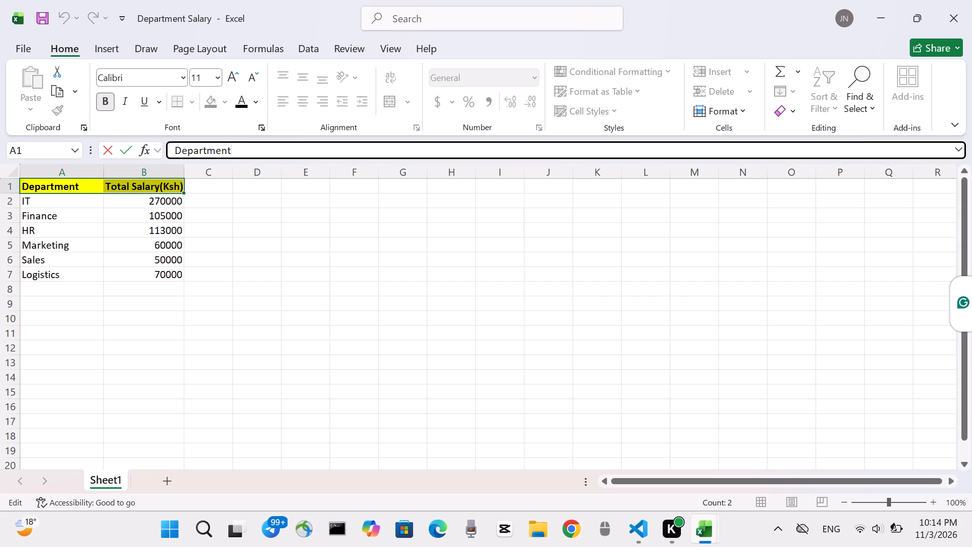
Start a SUMIF formula in cell C2, next to the IT department's total salary.
click(202, 203)
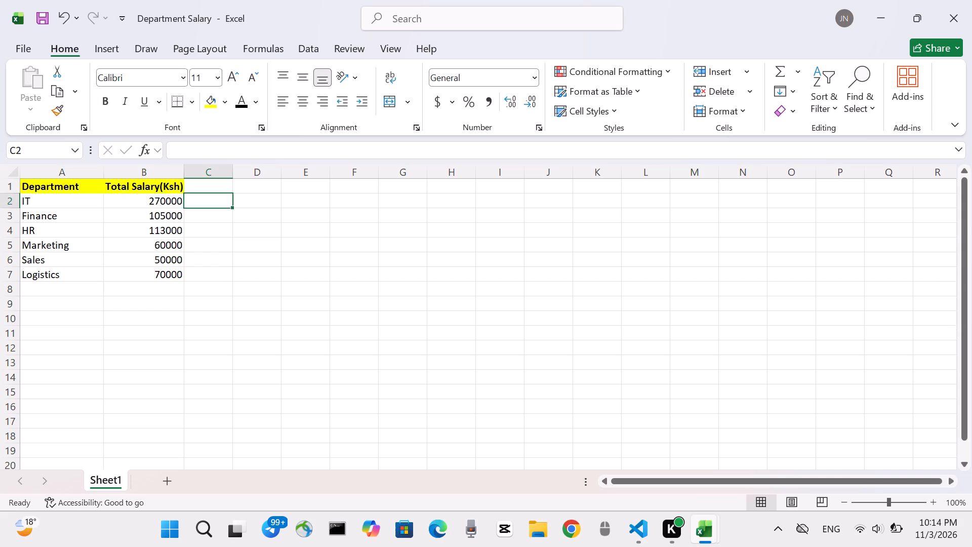
key(equal)
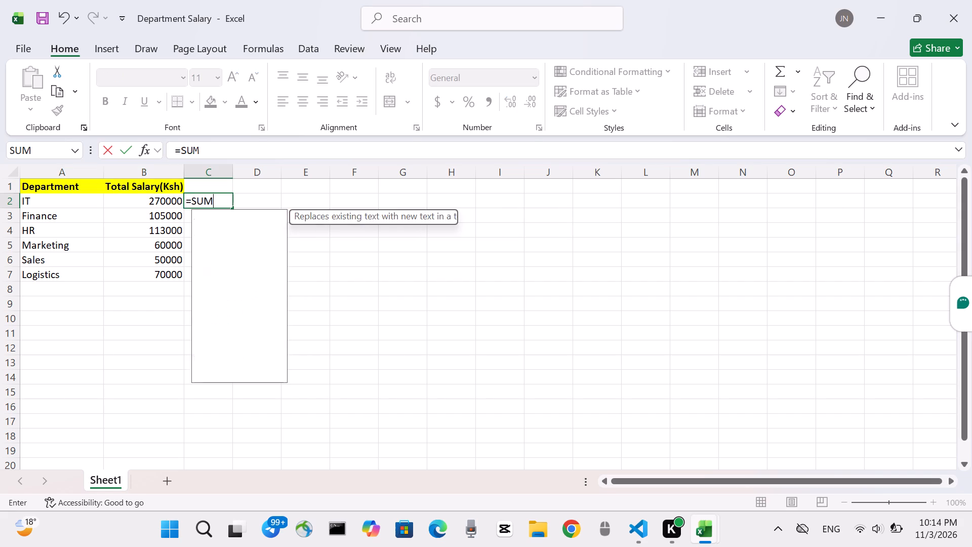
text(IF)
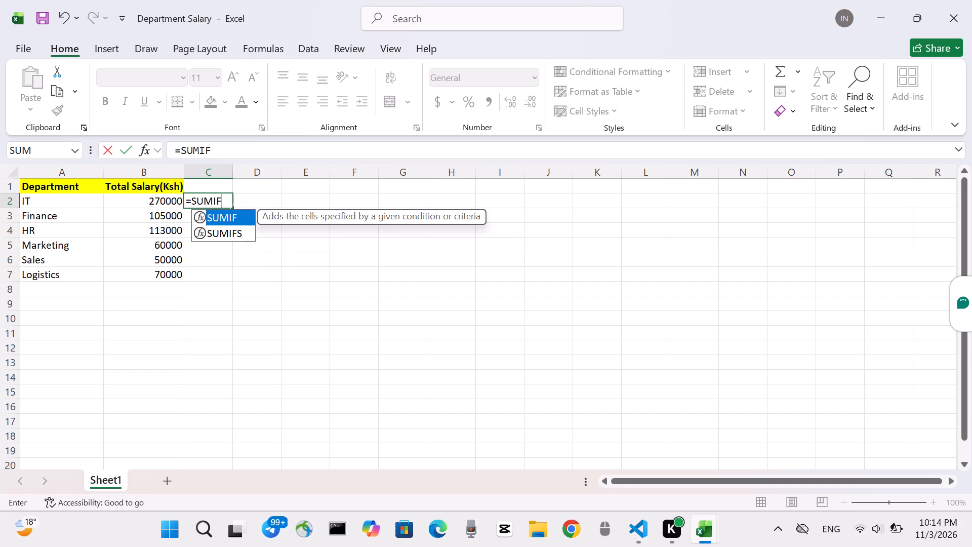
key(shift+parenleft)
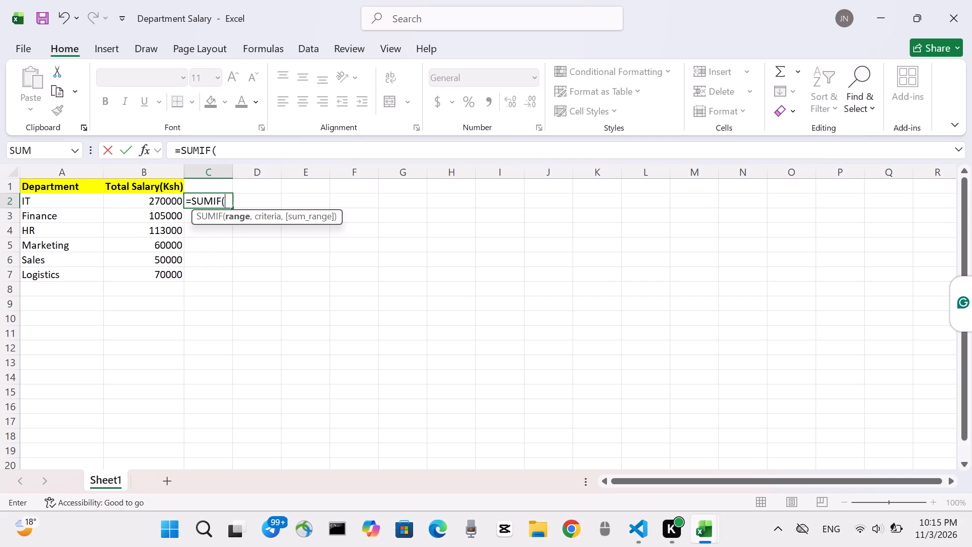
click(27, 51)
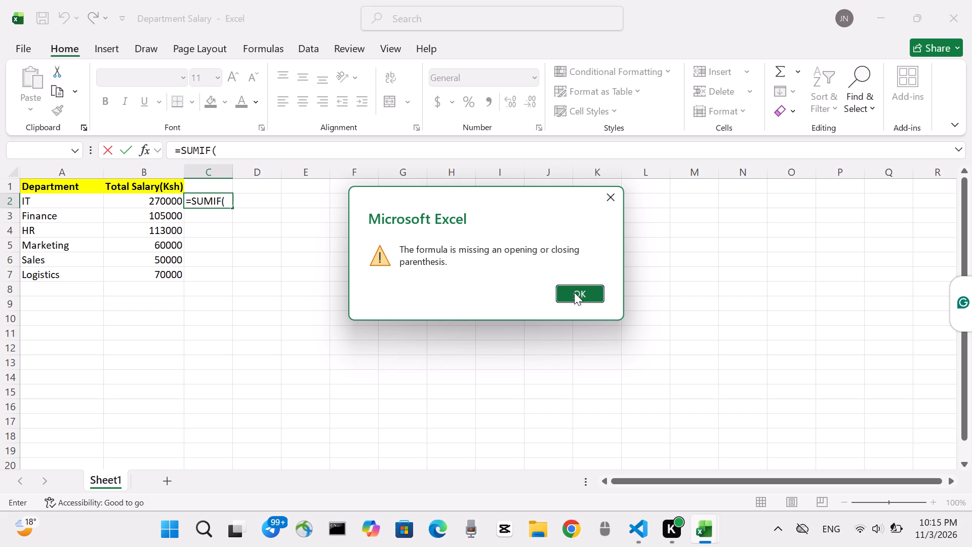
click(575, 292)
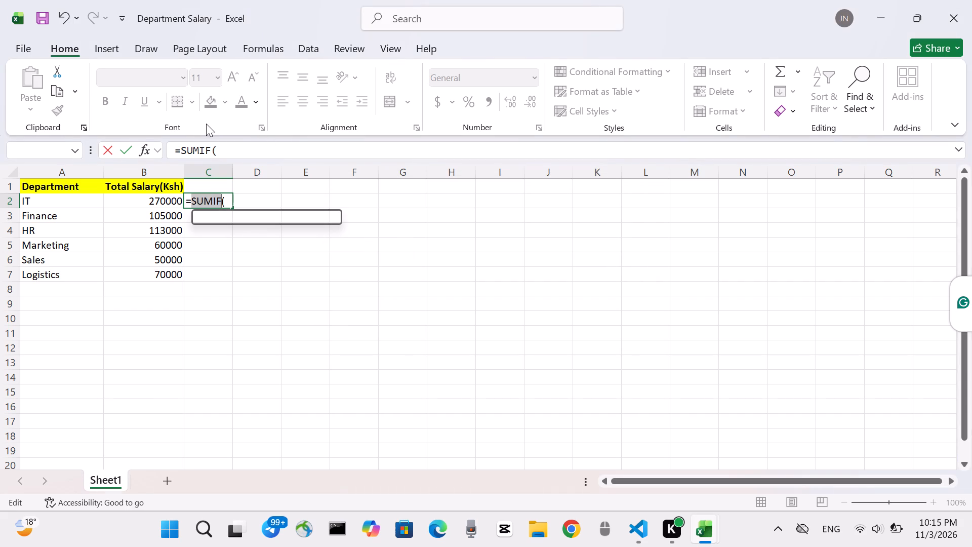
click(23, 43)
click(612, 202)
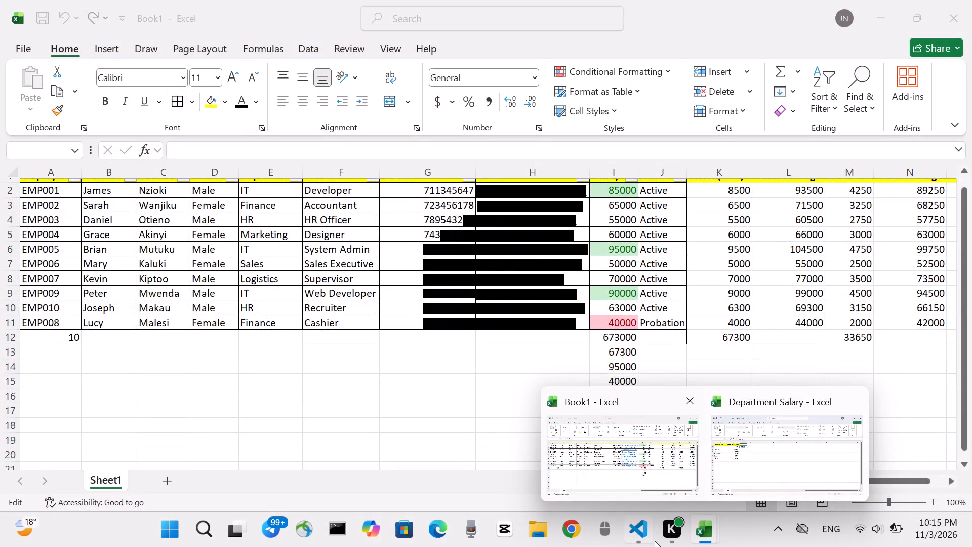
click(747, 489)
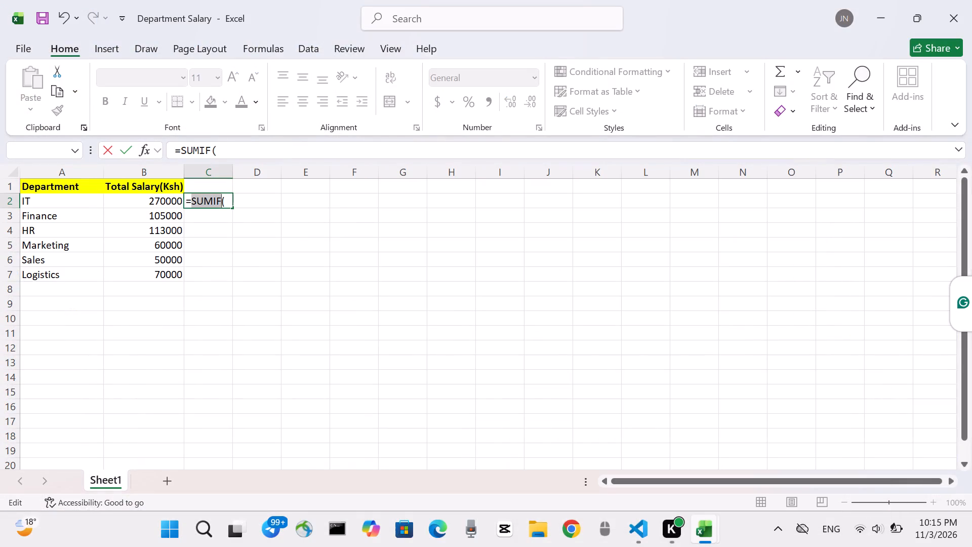
Enter 'Book1'!E:E as the SUMIF range in C2, consulting the Department column in the Book1 workbook.
key(Right)
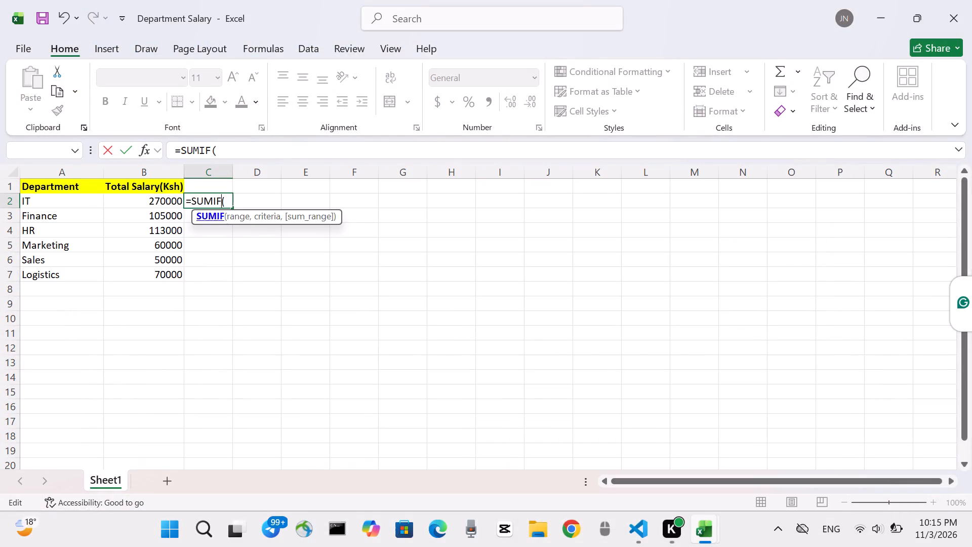
click(225, 200)
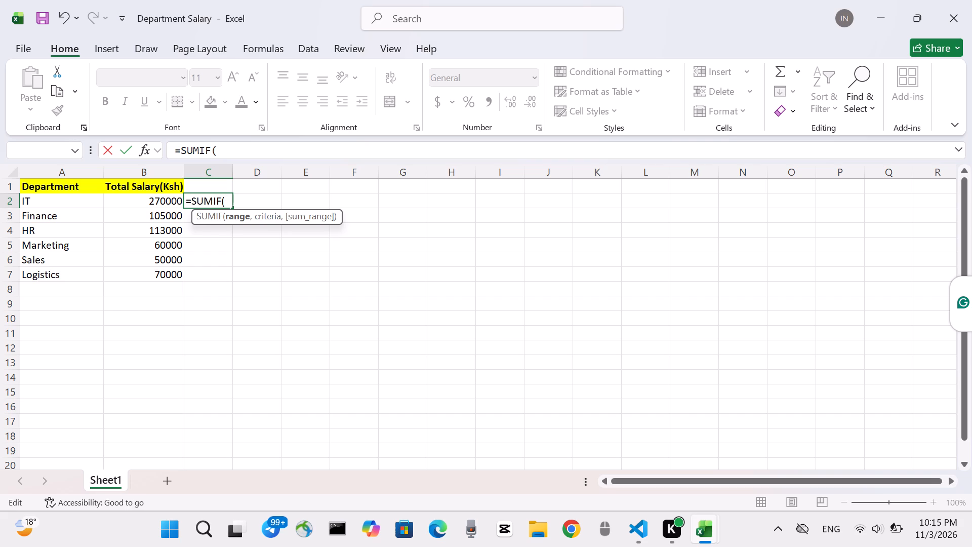
key(apostrophe)
key(1)
key(apostrophe)
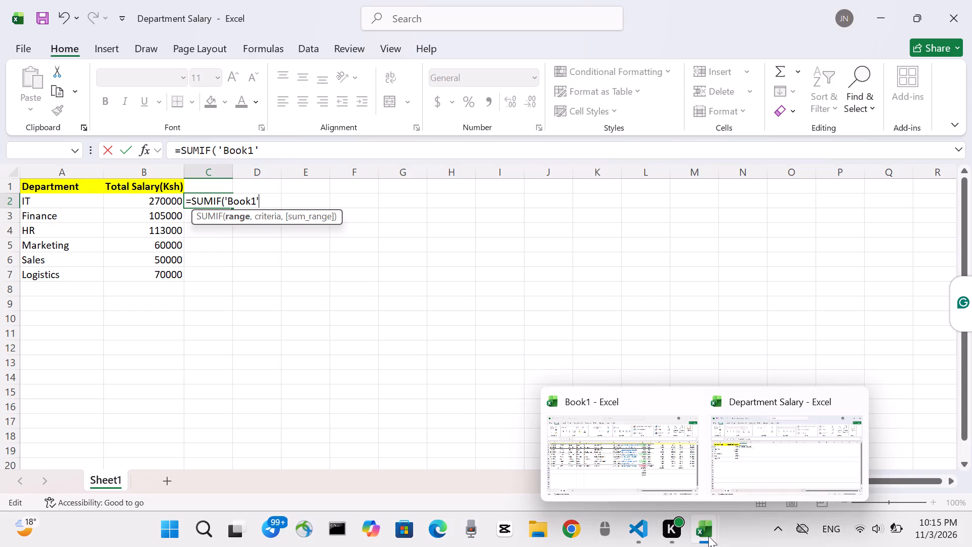
click(612, 447)
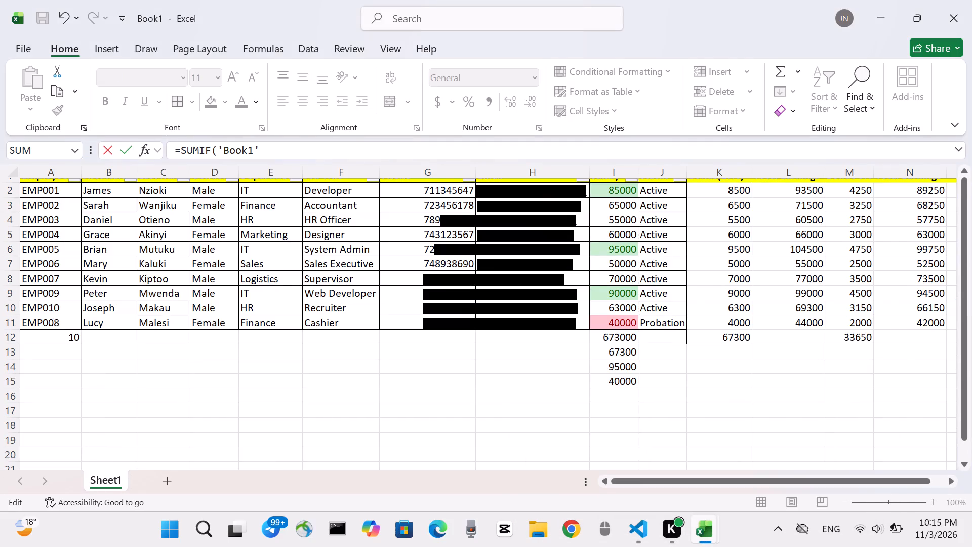
scroll(414, 316, up, 2)
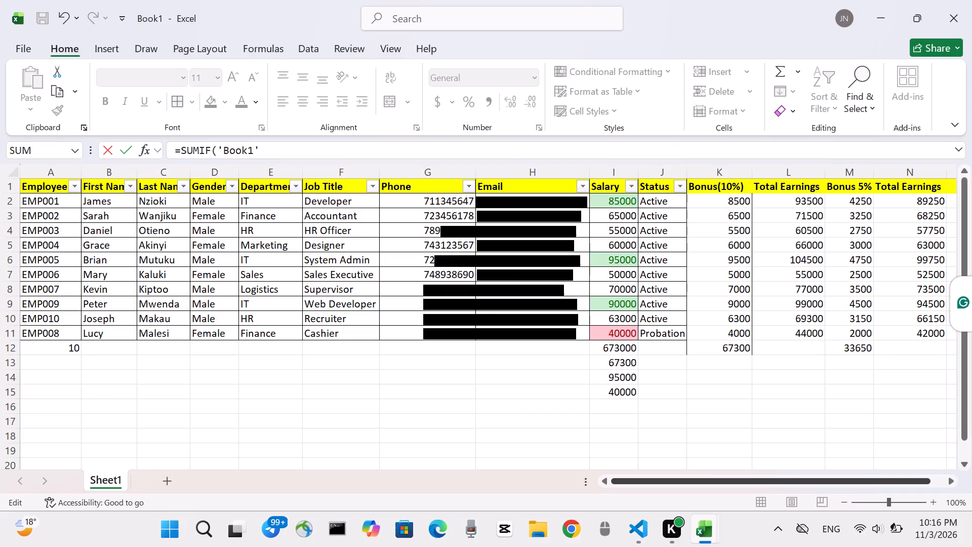
click(772, 474)
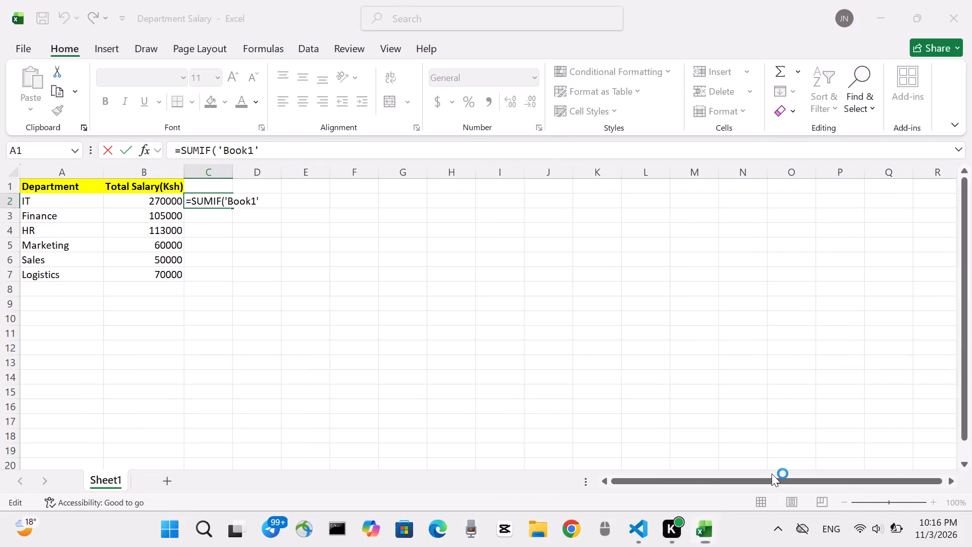
click(266, 202)
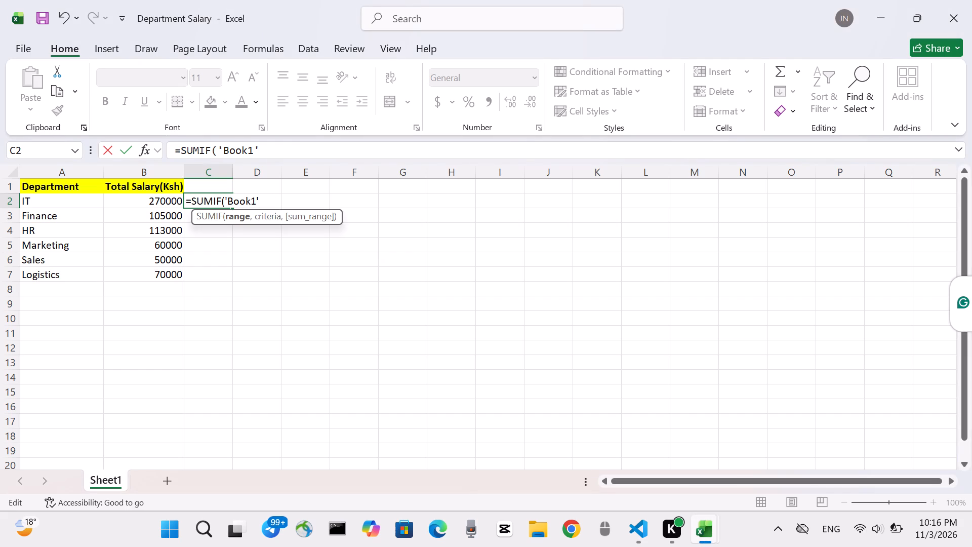
key(shift+exclam)
key(e)
key(shift+colon)
key(e)
Complete the SUMIF formula in C2 with A2 as the criteria and 'Book1'!I:I as the sum range.
key(comma)
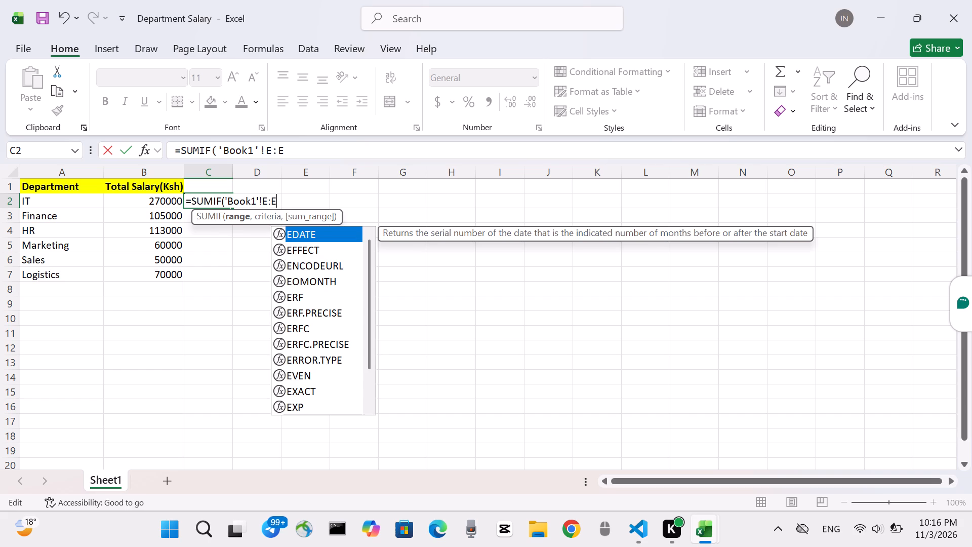
key(a)
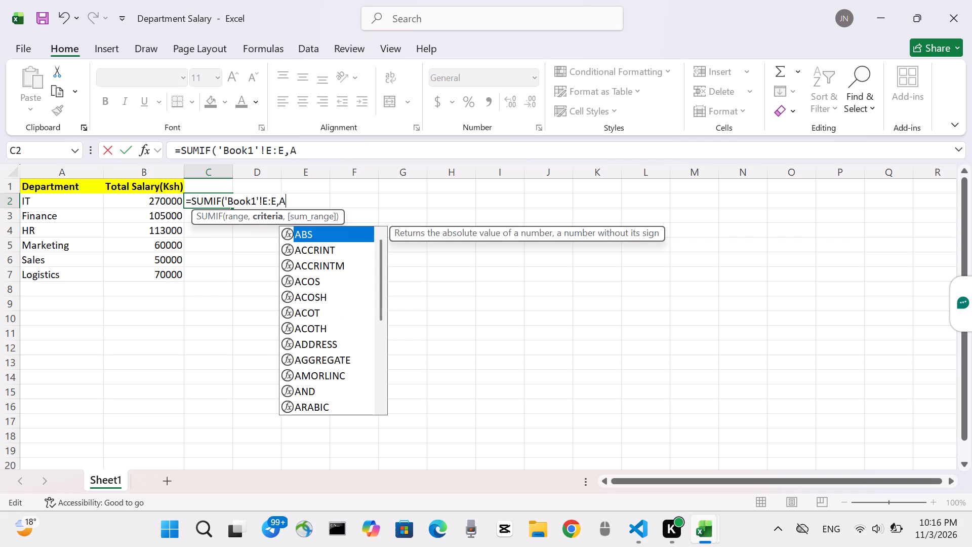
key(2)
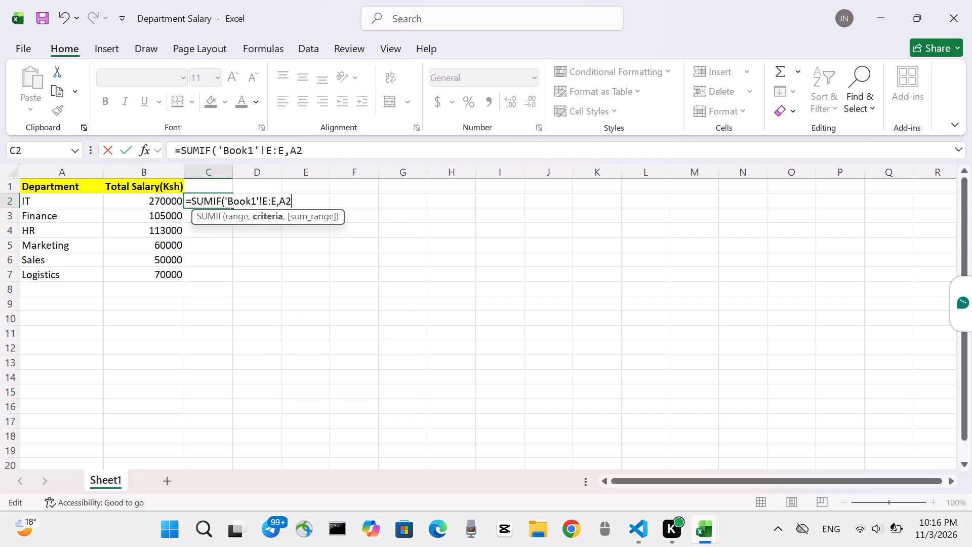
key(comma)
key(apostrophe)
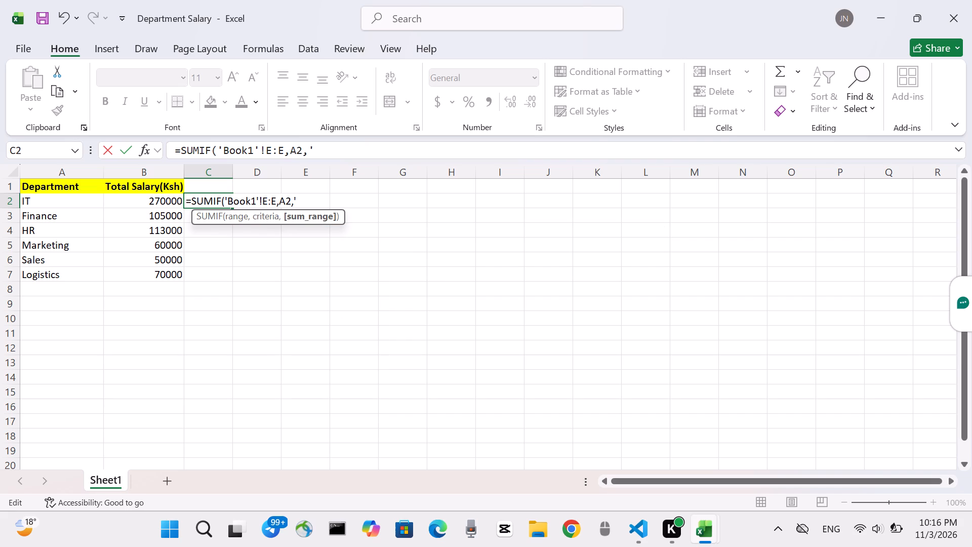
text(BOOKQ)
key(BackSpace)
key(1)
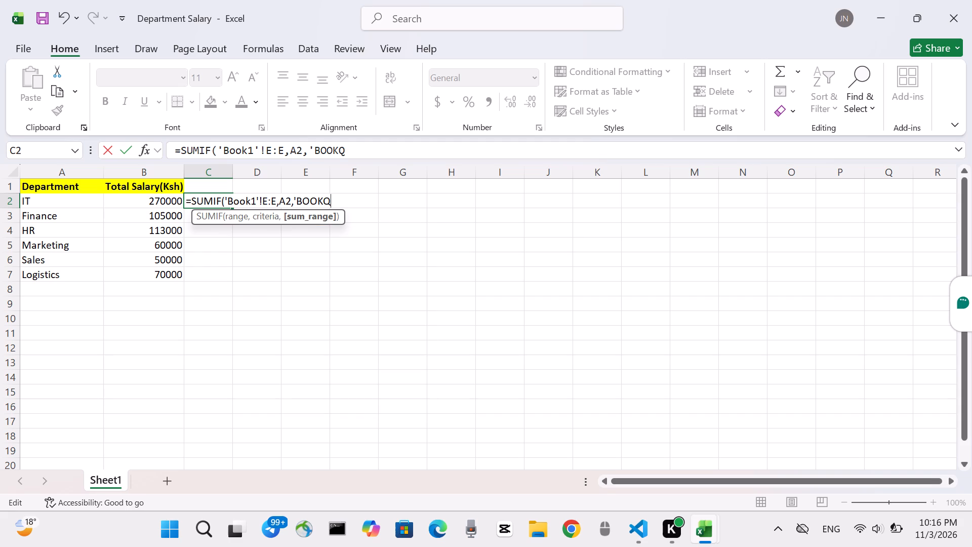
key(BackSpace)
key(1)
key(apostrophe)
key(shift+exclam)
key(i)
key(shift+colon)
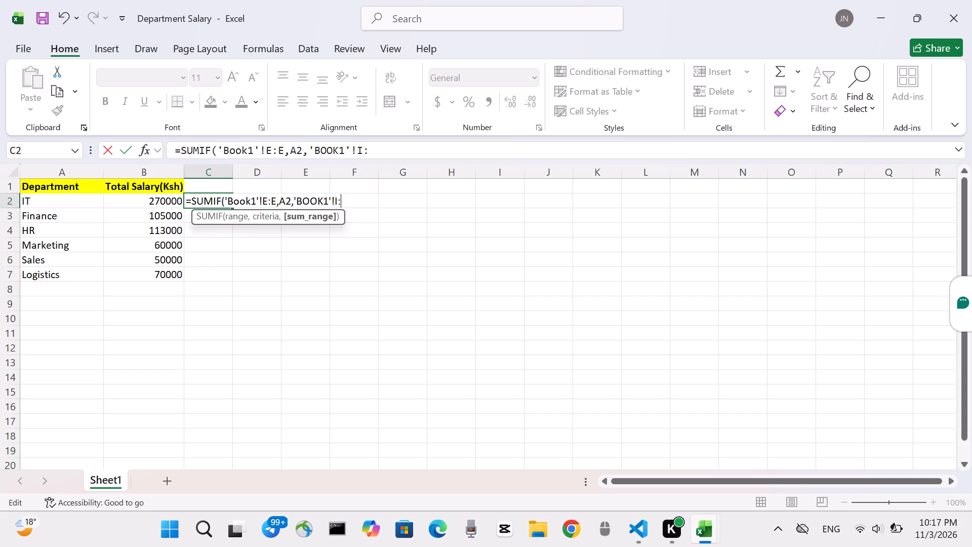
key(i)
key(shift+parenright)
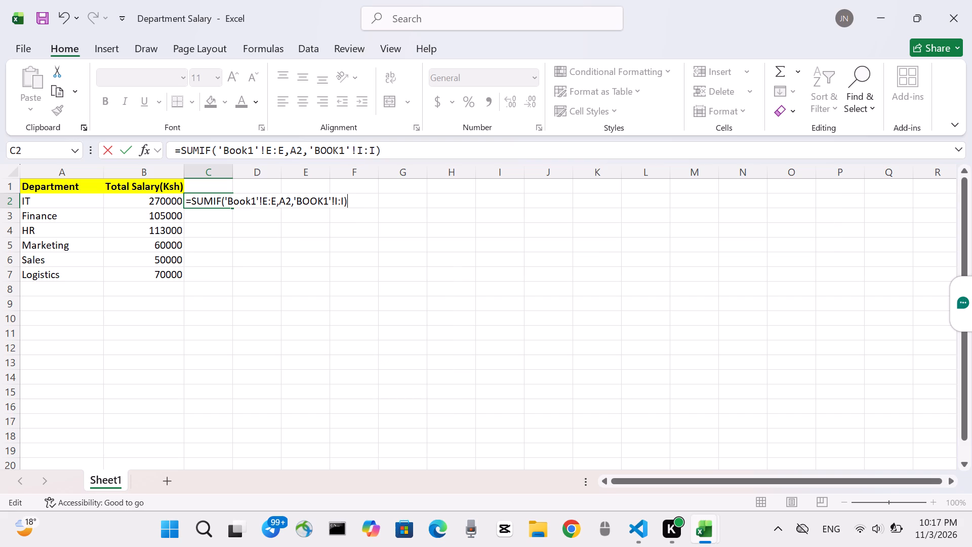
key(Return)
Fill the SUMIF formula from C2 down to C7 for the remaining departments.
click(199, 200)
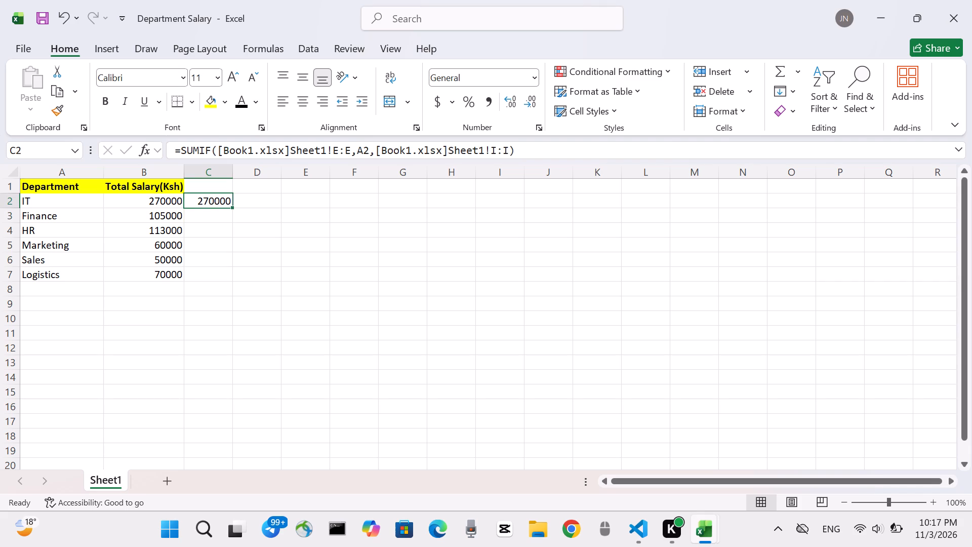
drag(232, 205, 232, 208)
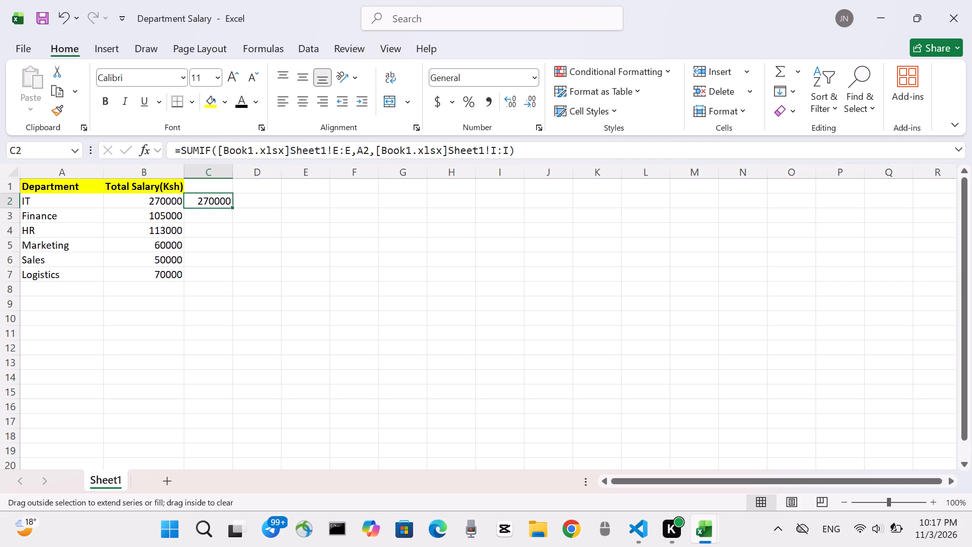
drag(232, 208, 232, 275)
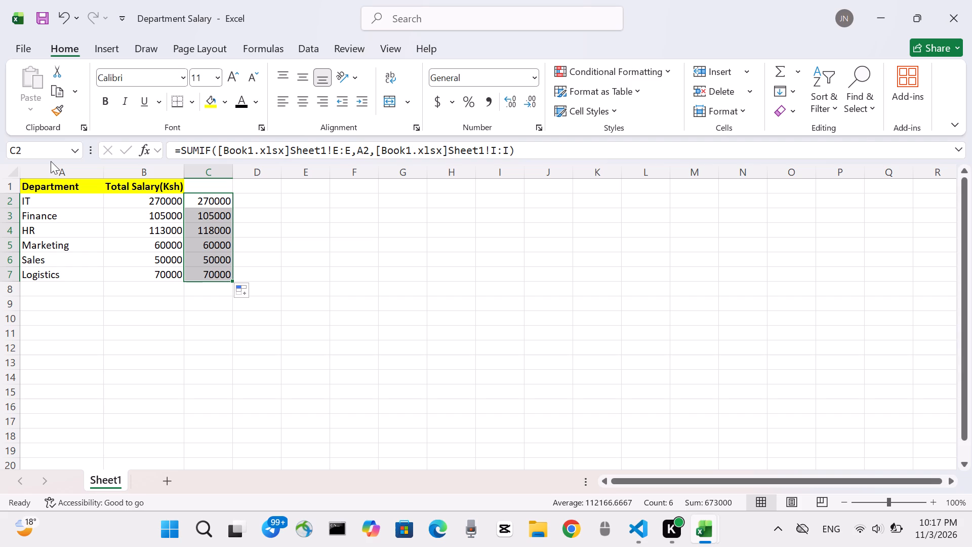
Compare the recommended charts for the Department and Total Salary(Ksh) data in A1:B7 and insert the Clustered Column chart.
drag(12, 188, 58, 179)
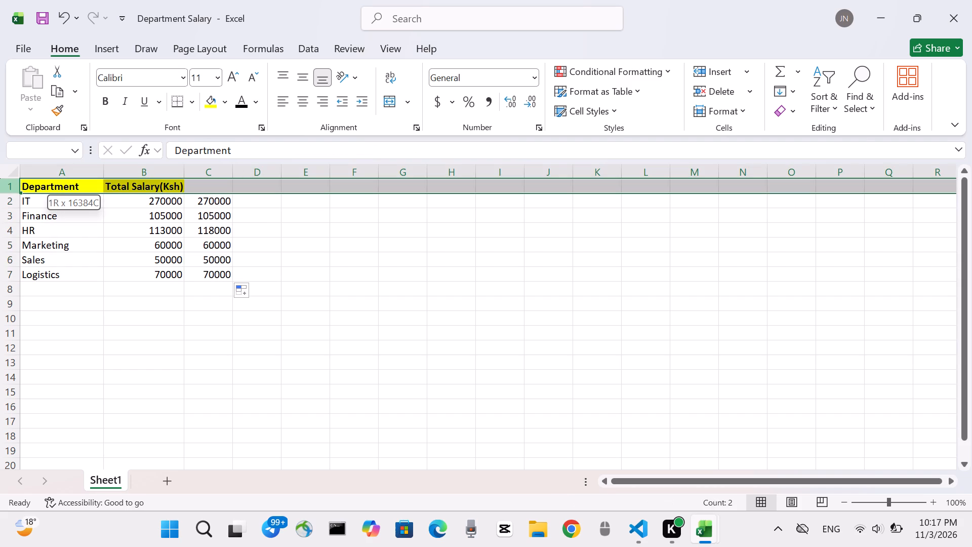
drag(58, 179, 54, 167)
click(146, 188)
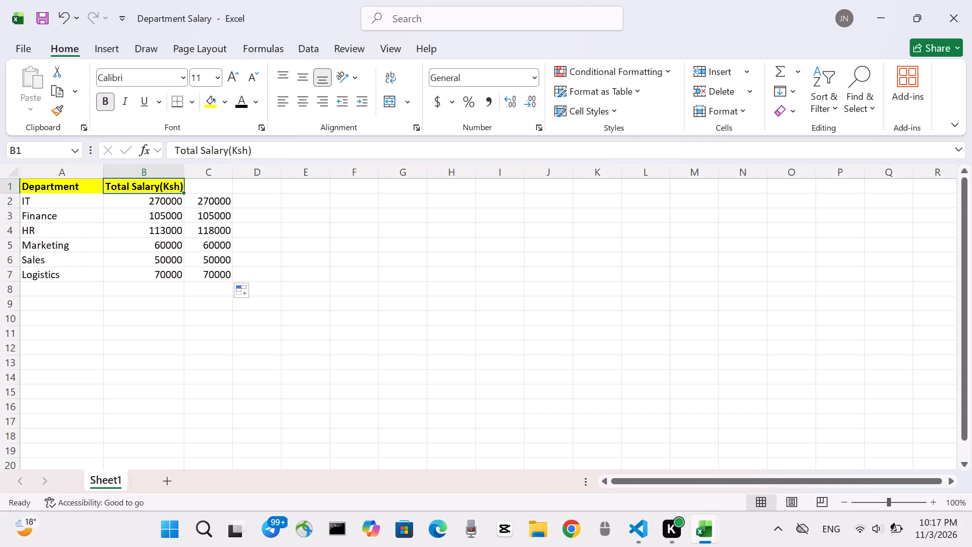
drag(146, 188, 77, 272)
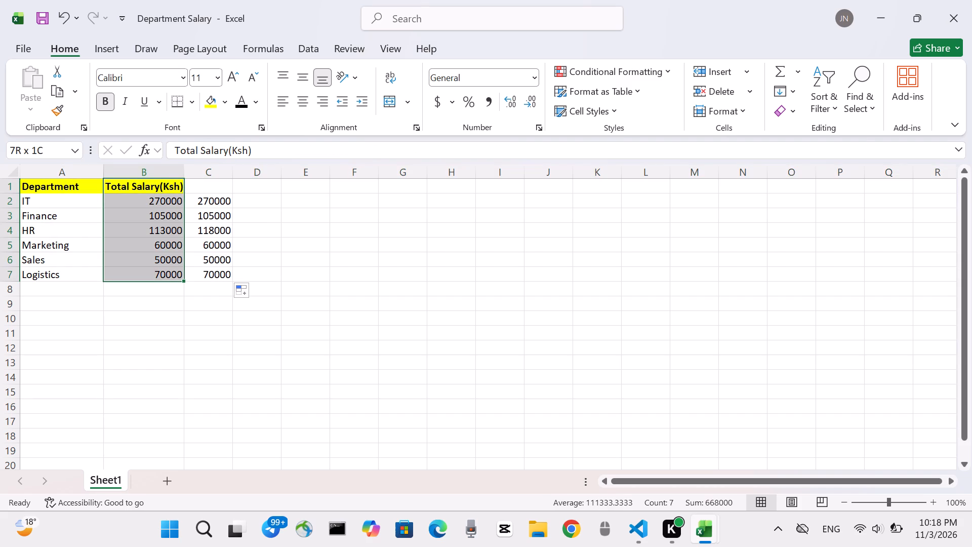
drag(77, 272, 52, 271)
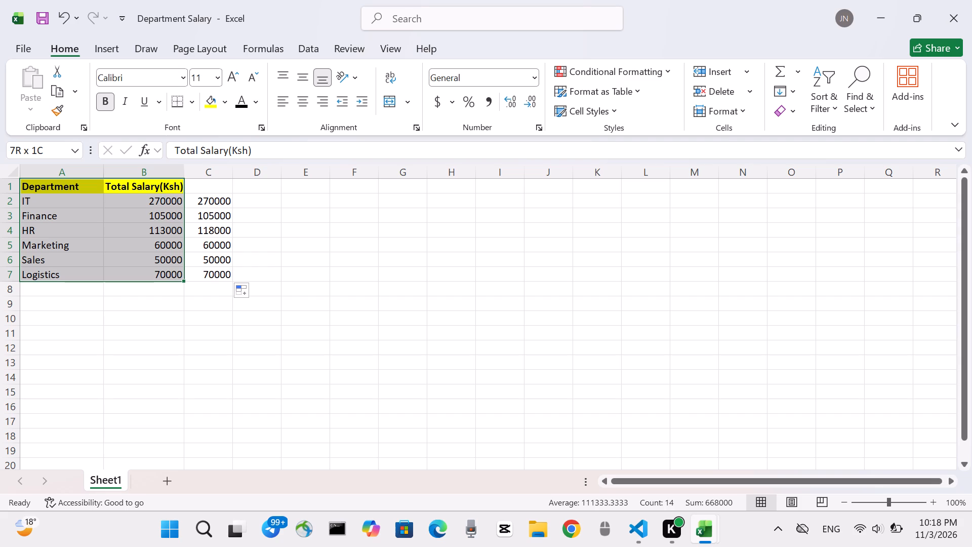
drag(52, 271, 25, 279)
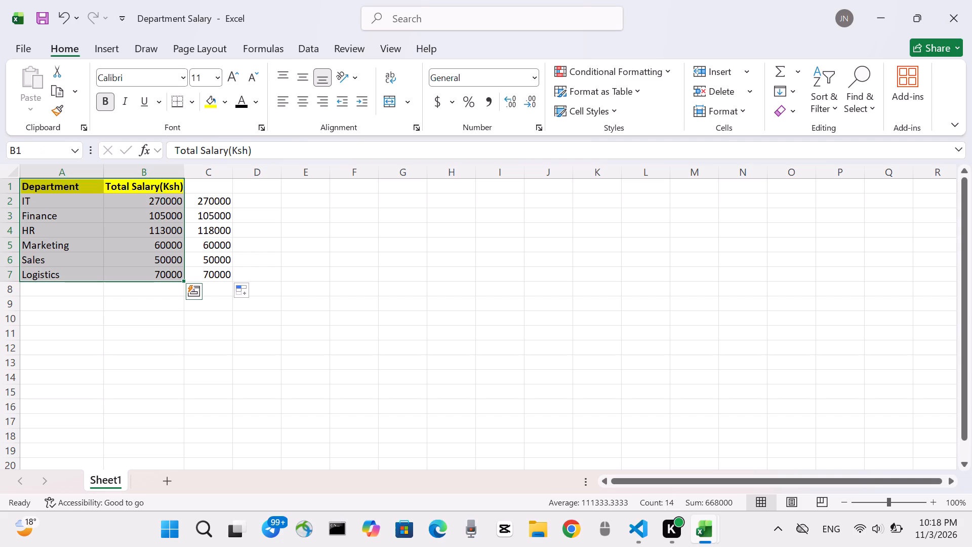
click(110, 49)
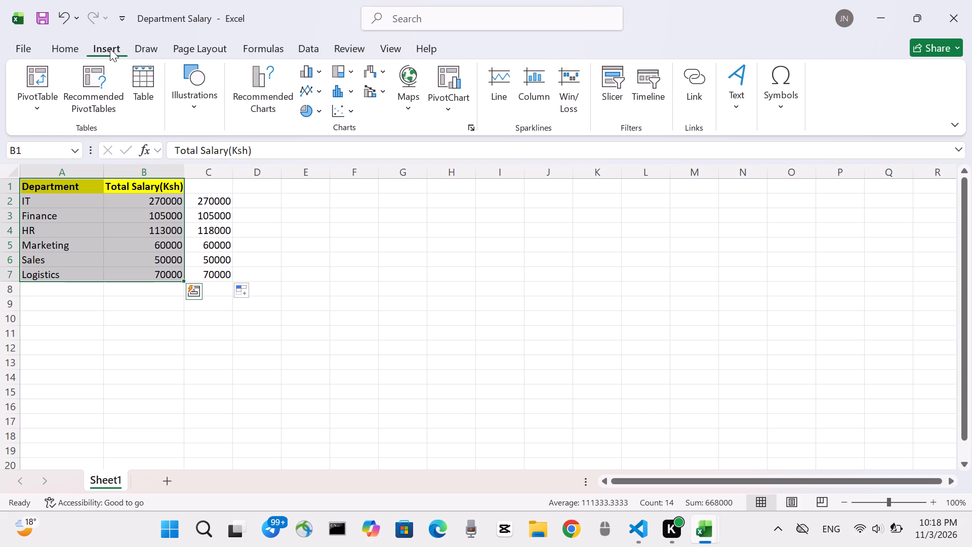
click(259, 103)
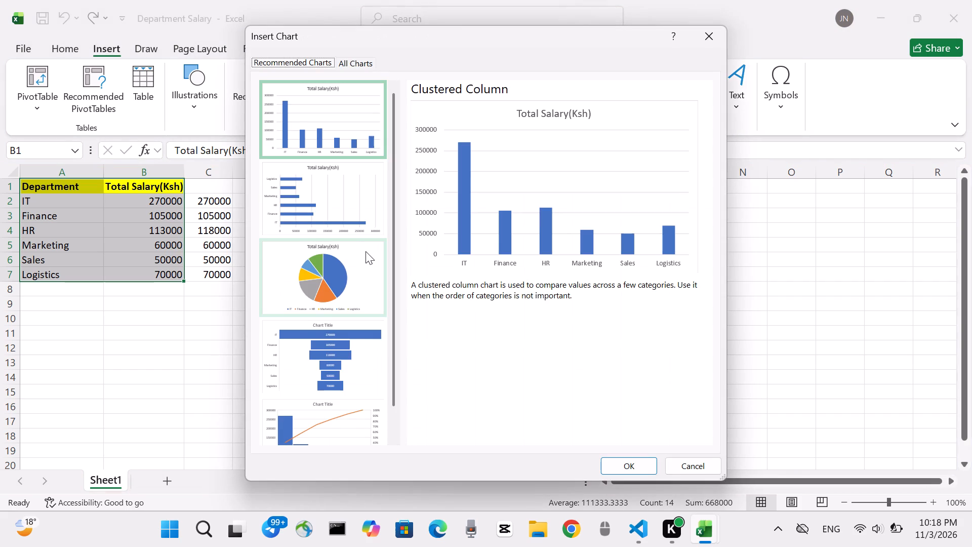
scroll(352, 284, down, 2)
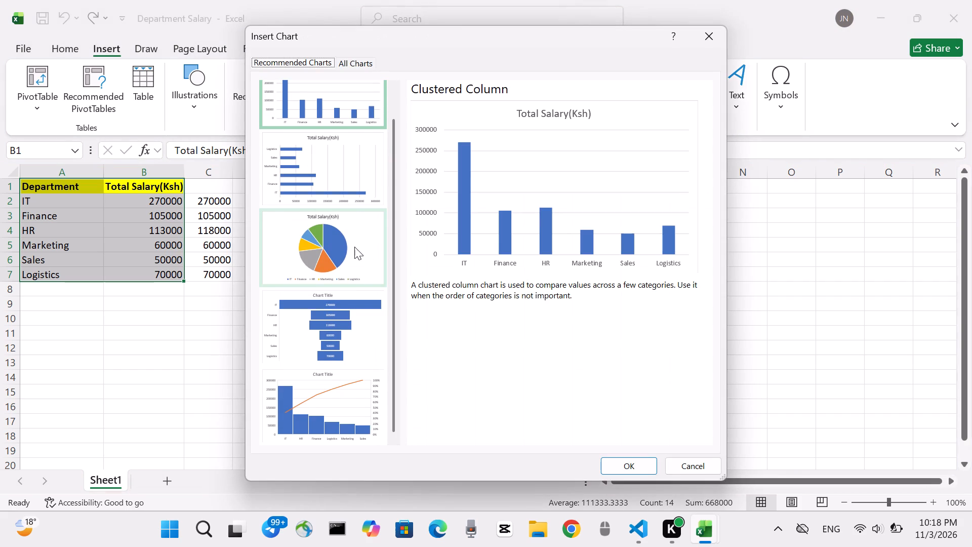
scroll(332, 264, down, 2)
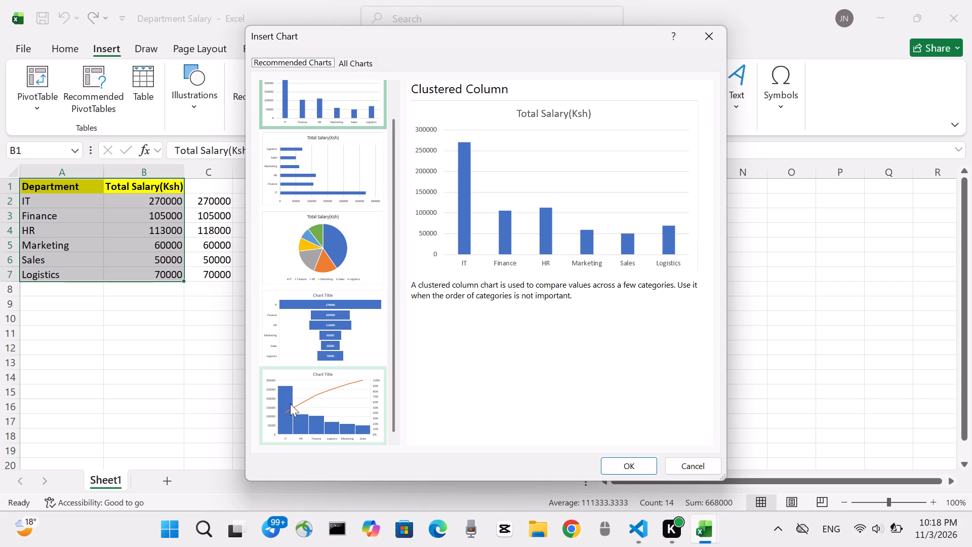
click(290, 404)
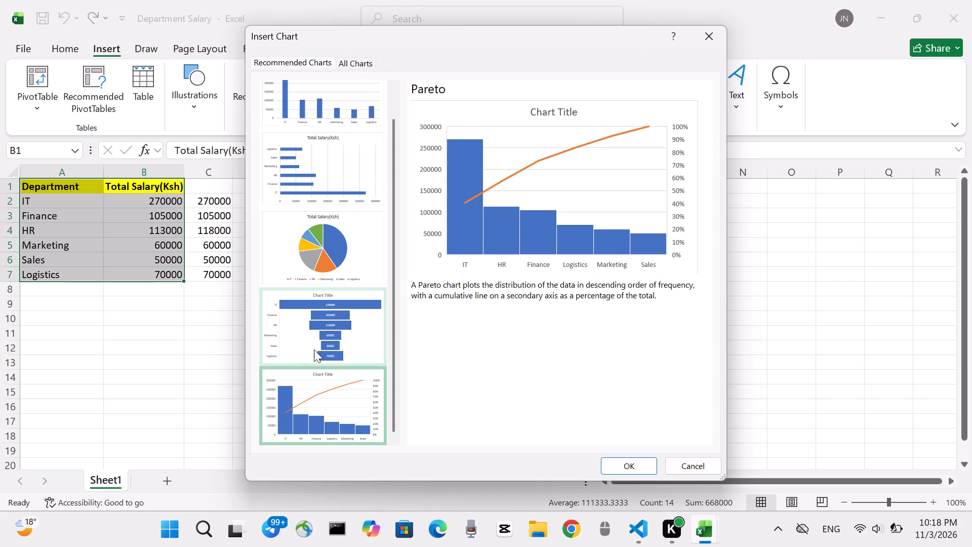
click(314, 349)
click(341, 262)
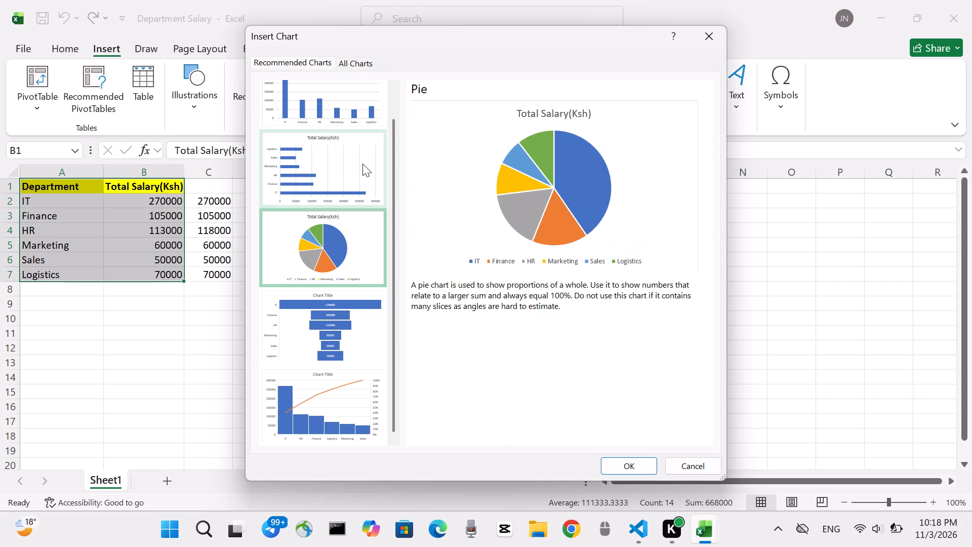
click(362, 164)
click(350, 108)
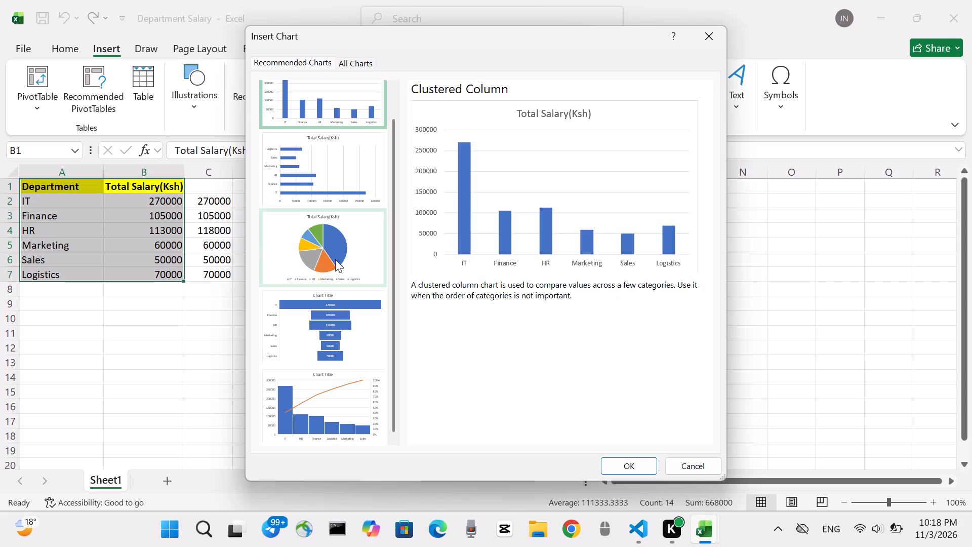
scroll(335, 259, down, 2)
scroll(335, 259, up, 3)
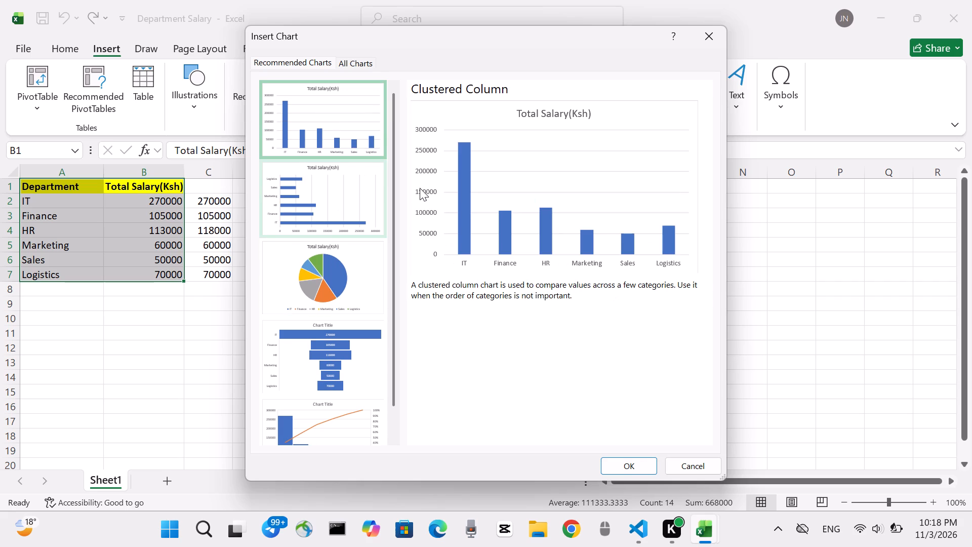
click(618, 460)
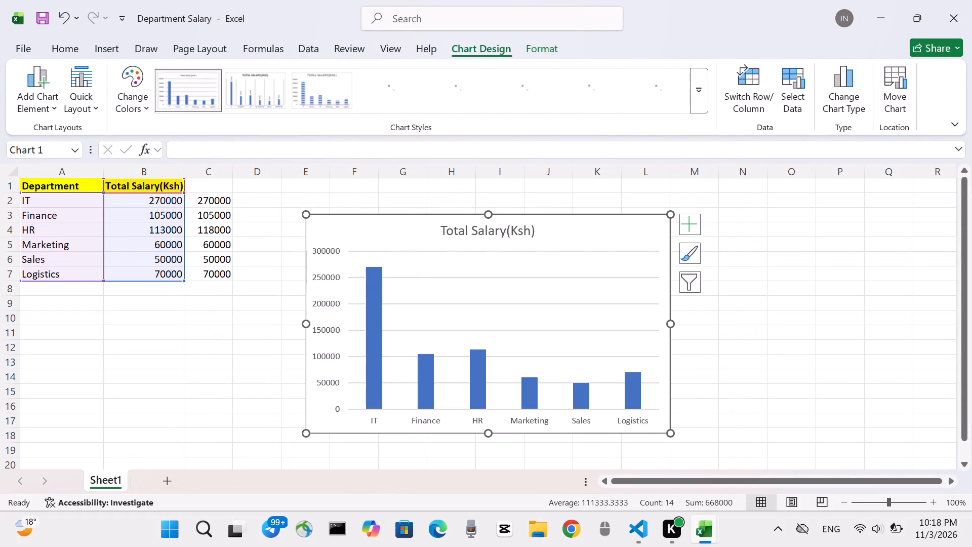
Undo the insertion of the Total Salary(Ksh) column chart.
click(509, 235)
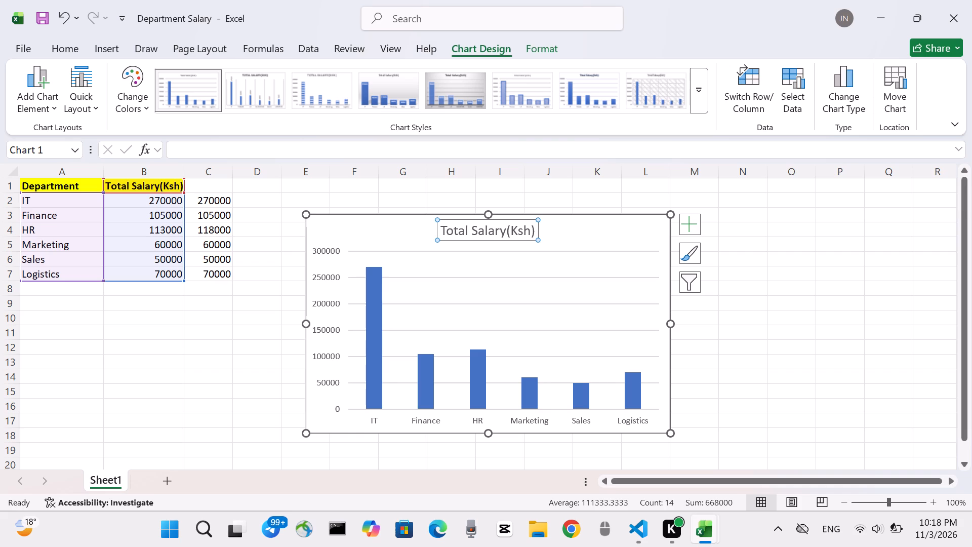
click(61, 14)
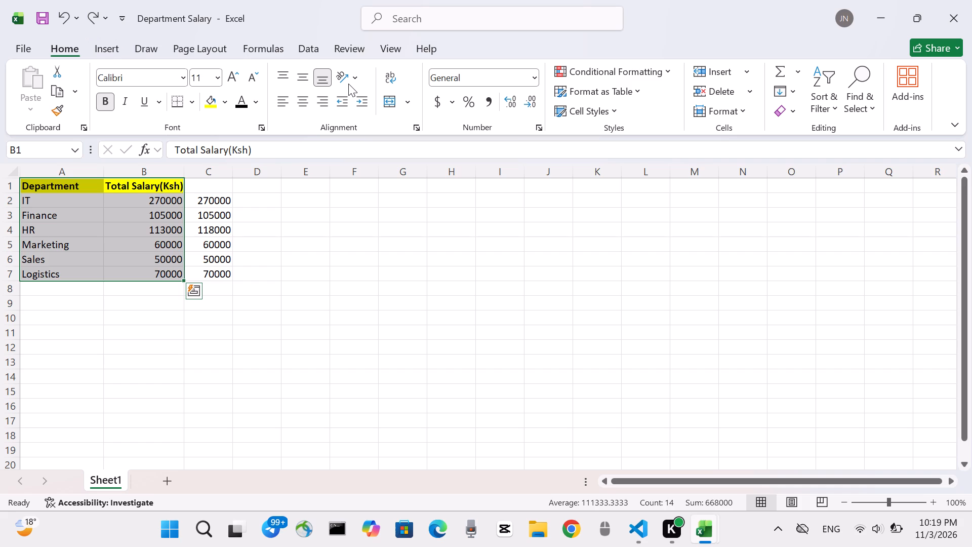
Insert the recommended Clustered Column chart for the Department and Total Salary(Ksh) data in A1:B7.
click(104, 47)
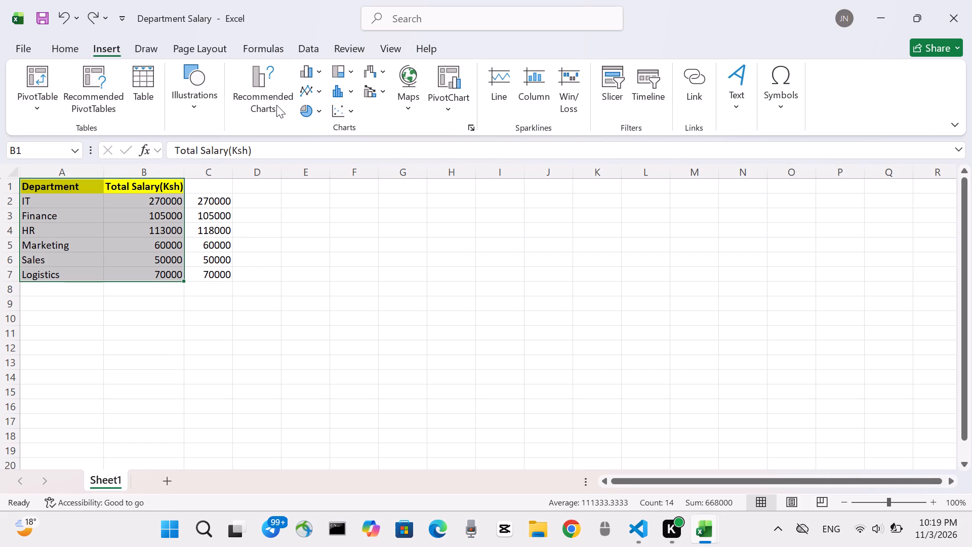
click(274, 105)
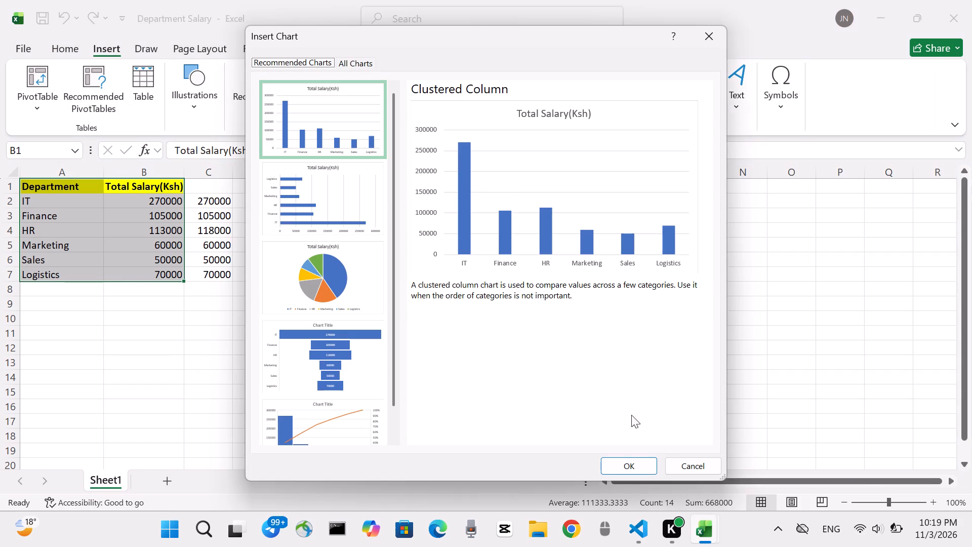
click(547, 121)
scroll(568, 356, down, 1)
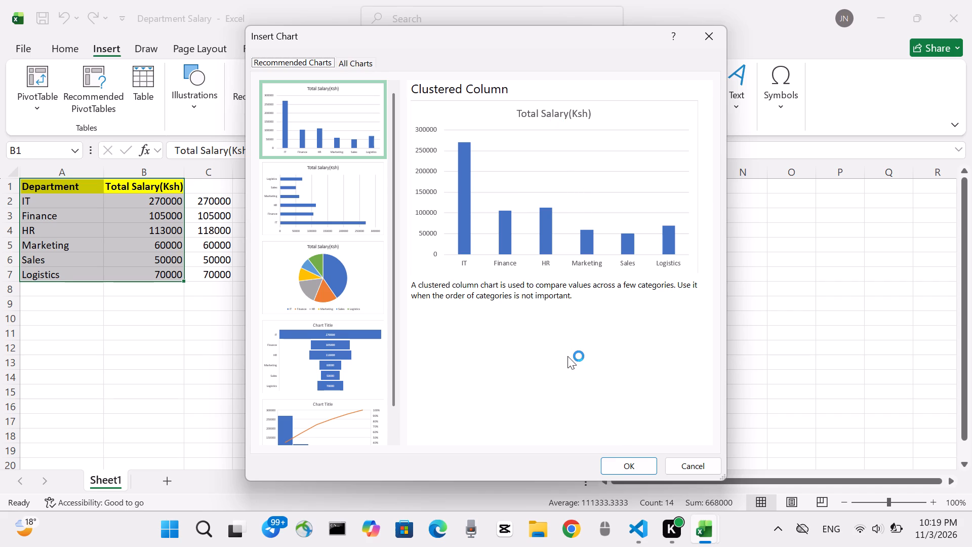
scroll(568, 356, down, 1)
click(625, 460)
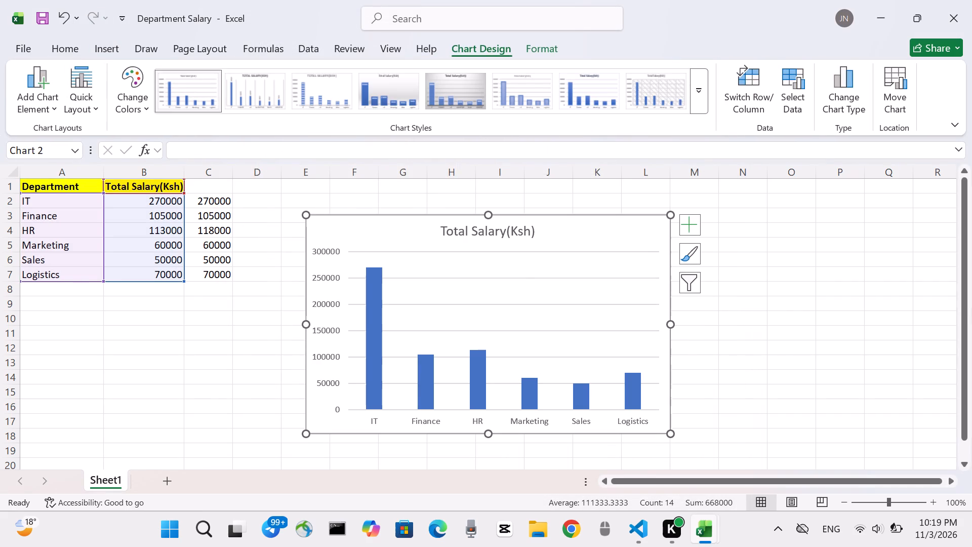
Delete the trailing "sh)" from the column chart's title.
click(530, 233)
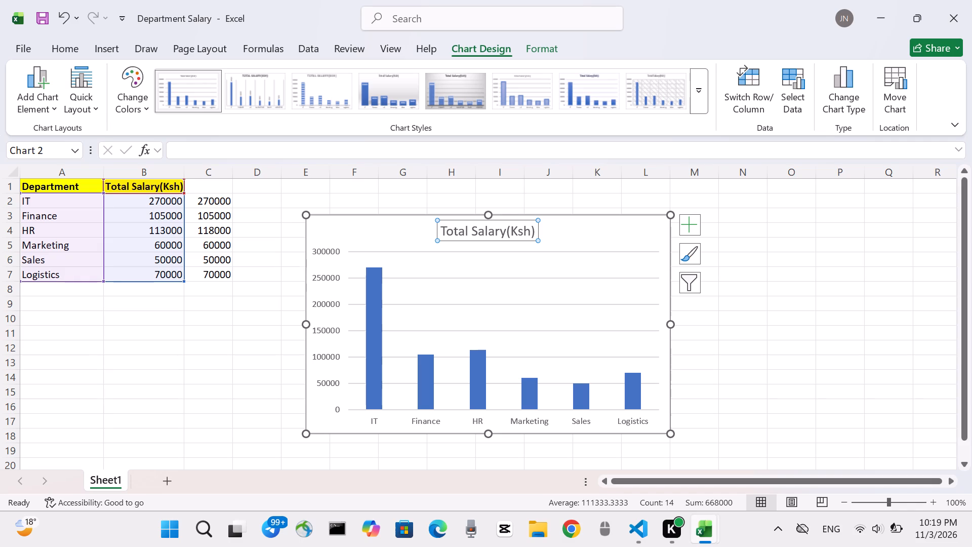
click(534, 230)
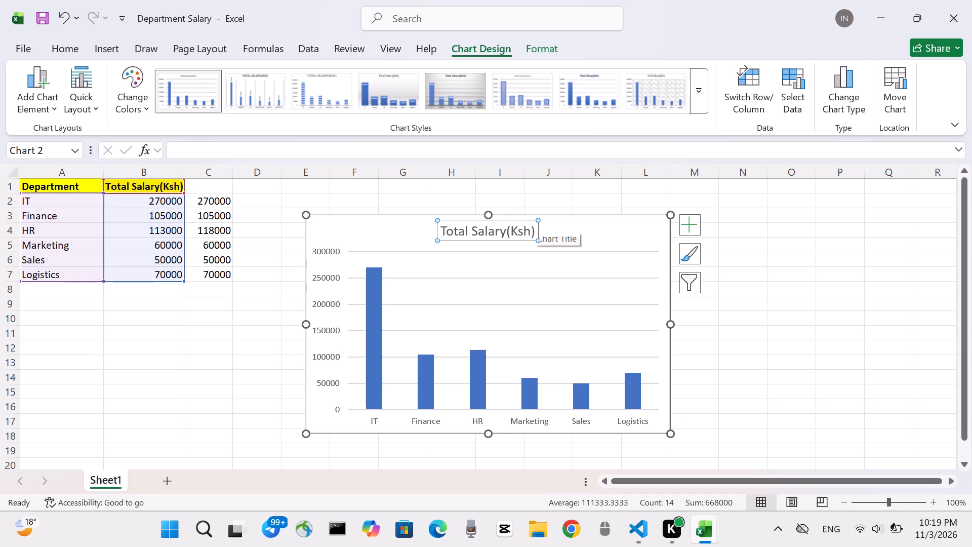
key(BackSpace)
key(BackSpace)
key(BackSpace)
Replace the word "Total" with "Monthly" in the column chart's title.
triple_click(534, 230)
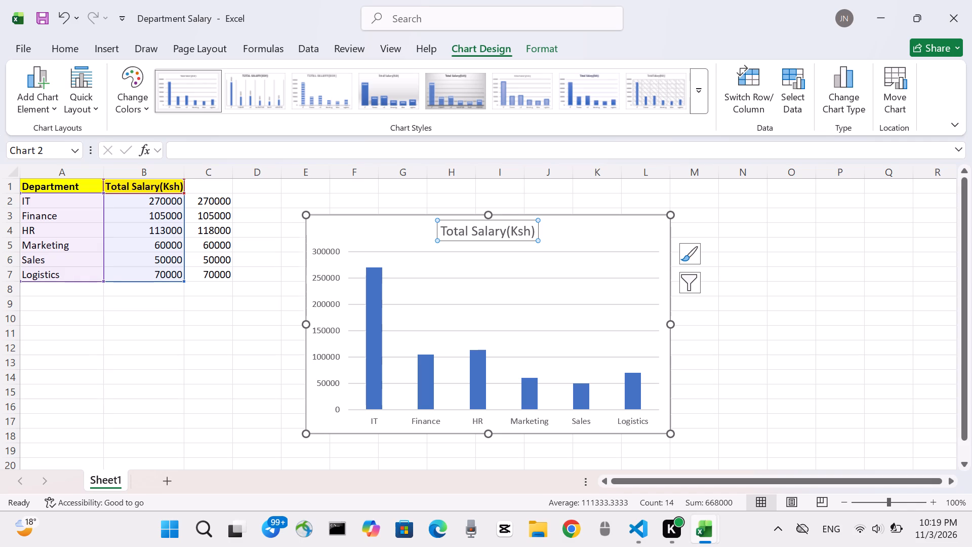
click(534, 230)
double_click(511, 232)
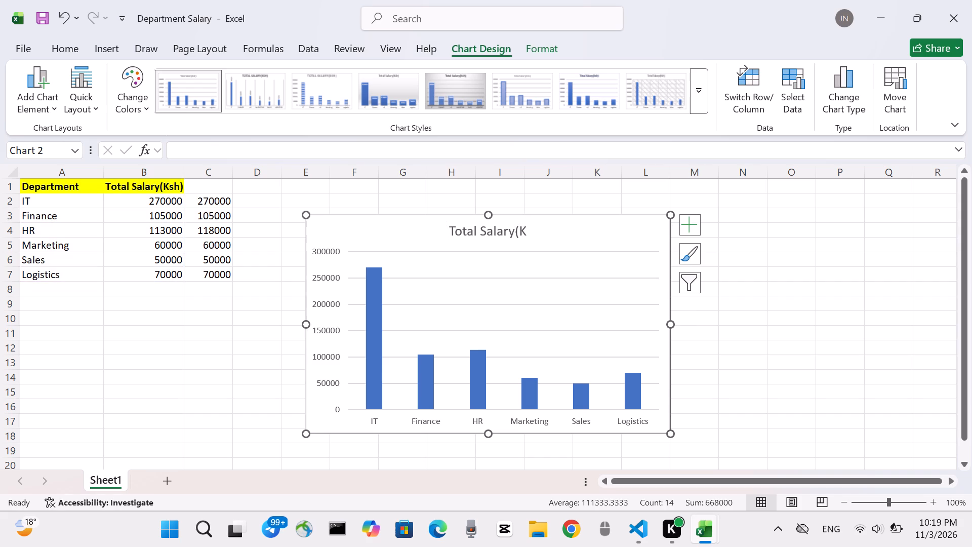
click(499, 233)
click(498, 231)
double_click(498, 231)
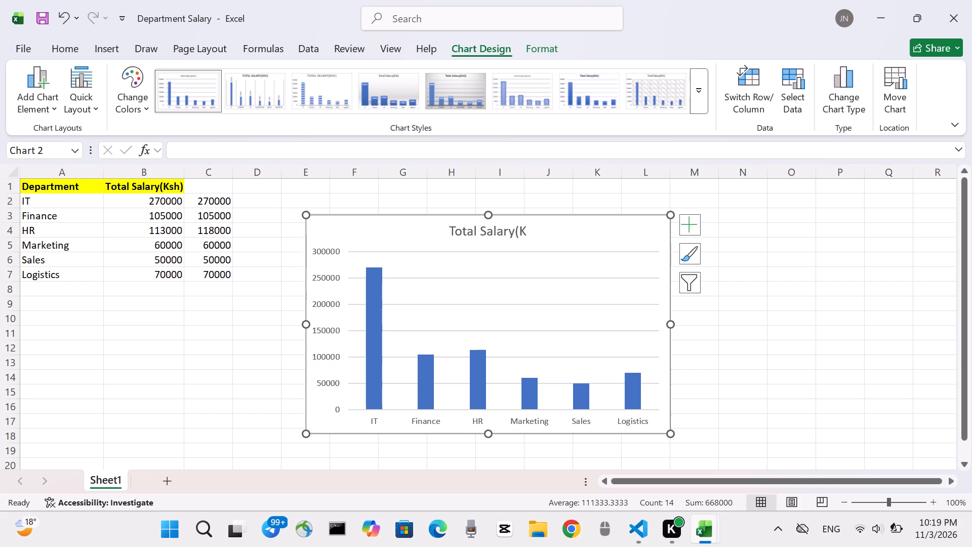
triple_click(513, 235)
triple_click(513, 235)
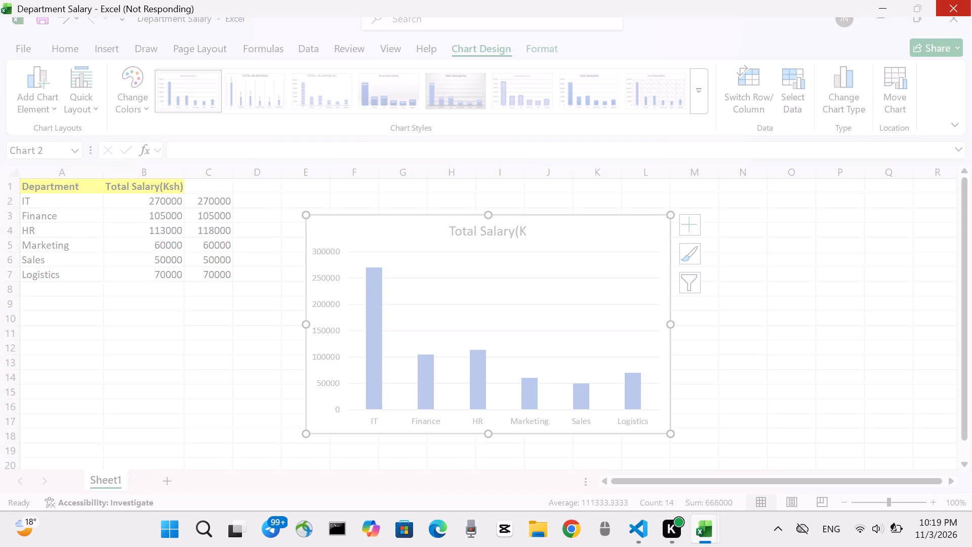
click(513, 235)
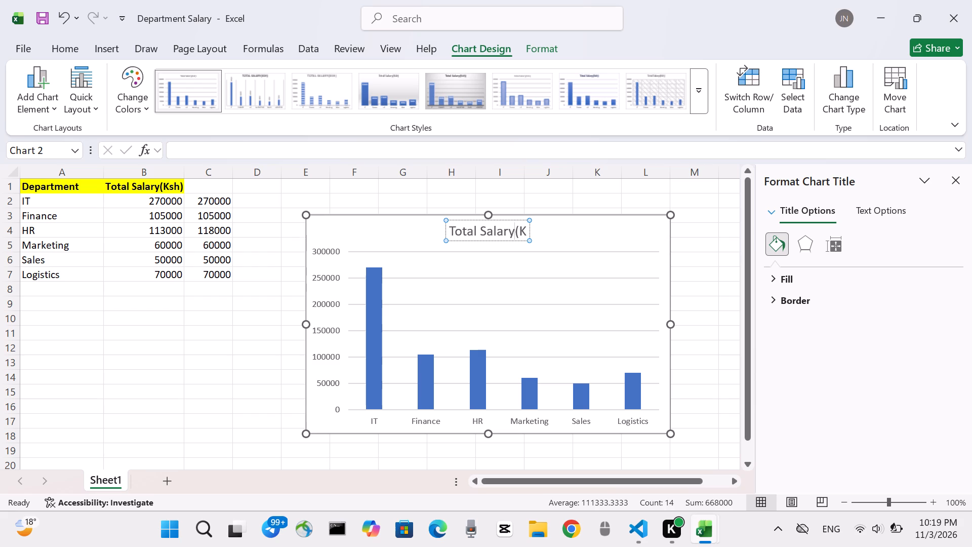
key(Left)
key(Left)
key(Left)
key(Left)
key(Left)
key(Left)
key(BackSpace)
key(BackSpace)
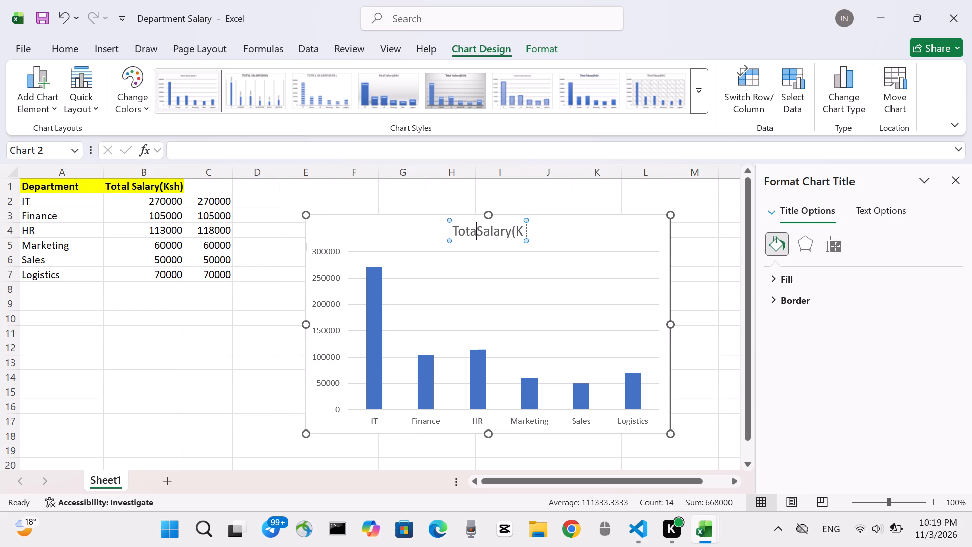
key(BackSpace)
key(BackSpace)
key(BackSpace)
key(BackSpace)
key(BackSpace)
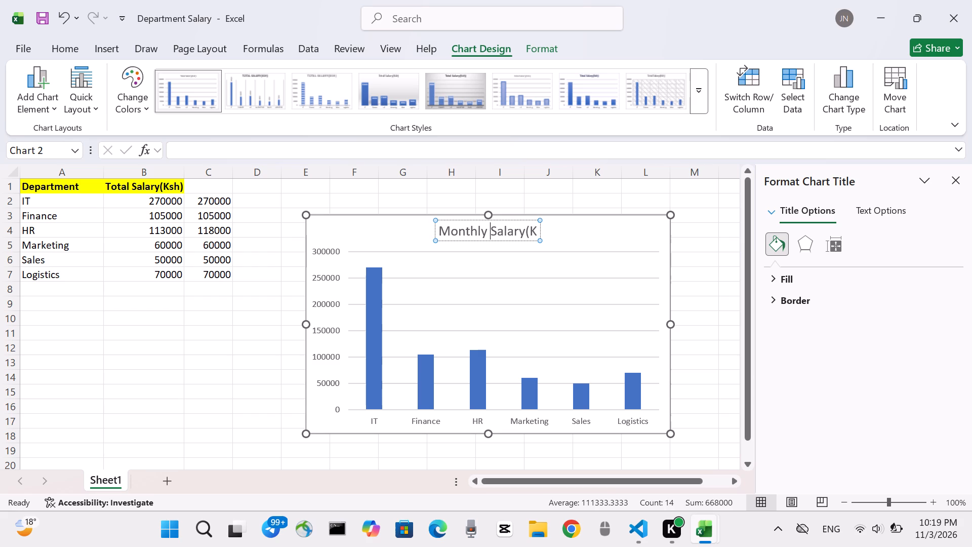
Replace the "(K" at the end of the chart title with "by Department", making it "Monthly Salary by Department".
key(Right)
key(Right)
key(Right)
key(Right)
key(Right)
key(Right)
key(Right)
key(Right)
key(Right)
key(Right)
key(Right)
key(Right)
key(BackSpace)
key(BackSpace)
key(space)
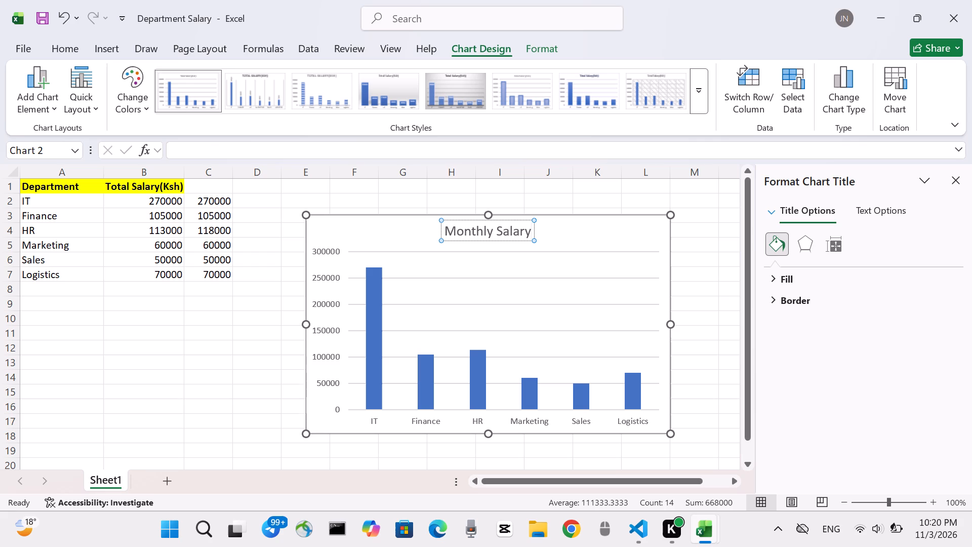
text(by)
key(space)
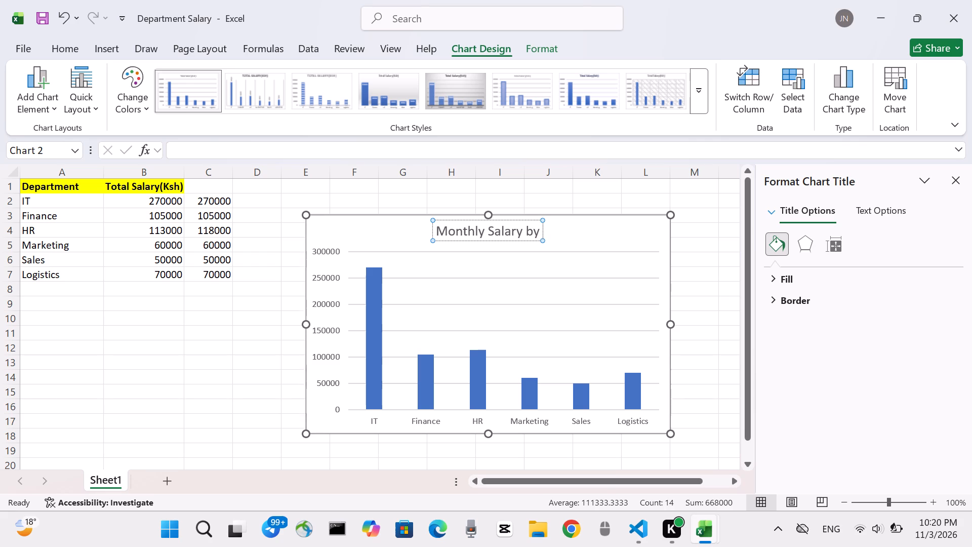
text(partment)
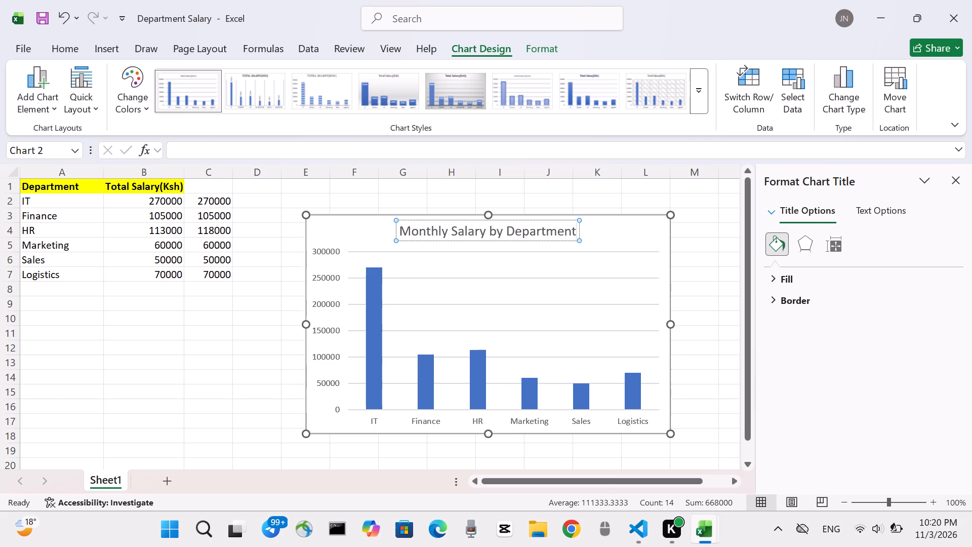
click(714, 261)
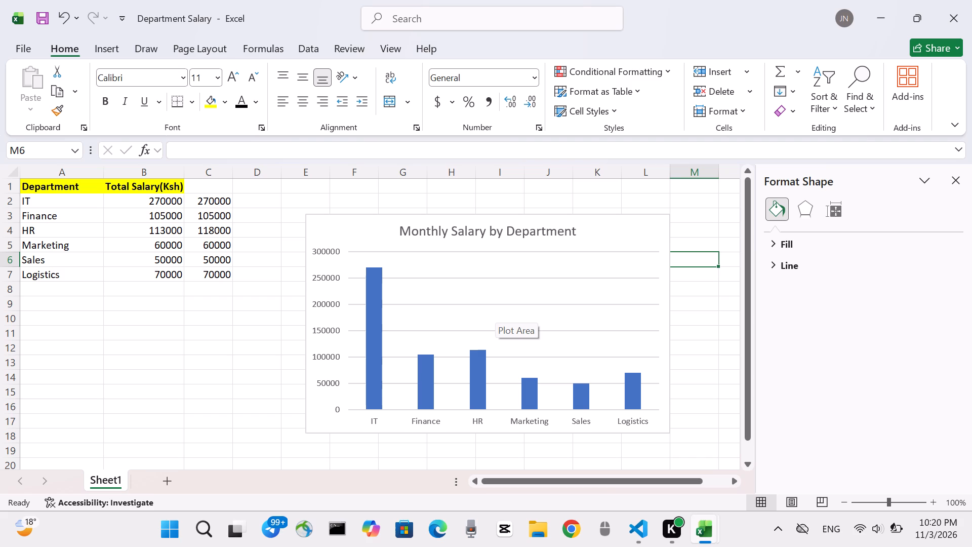
Review the sheet with the department salary table and the Monthly Salary by Department chart.
scroll(495, 308, down, 3)
scroll(495, 308, up, 6)
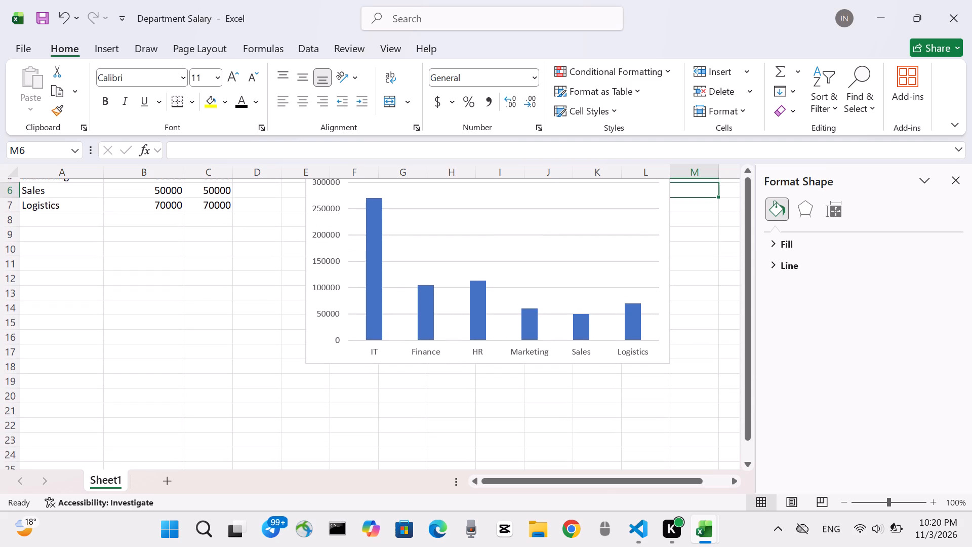
scroll(195, 284, down, 3)
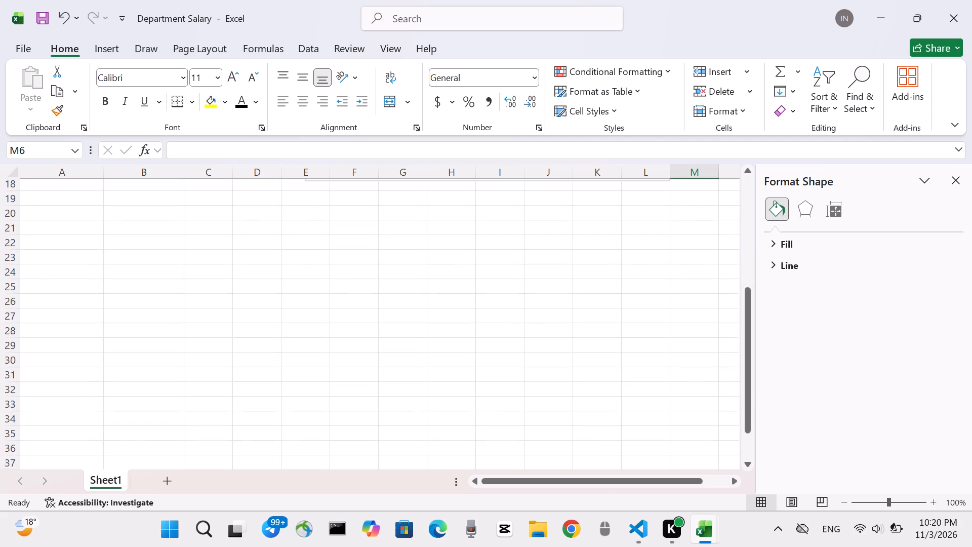
scroll(195, 284, up, 4)
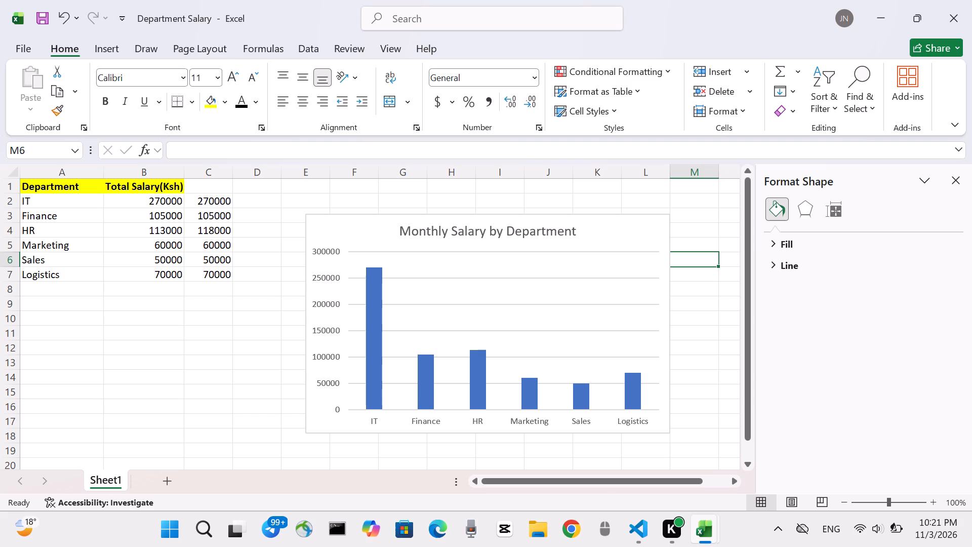
scroll(195, 284, down, 3)
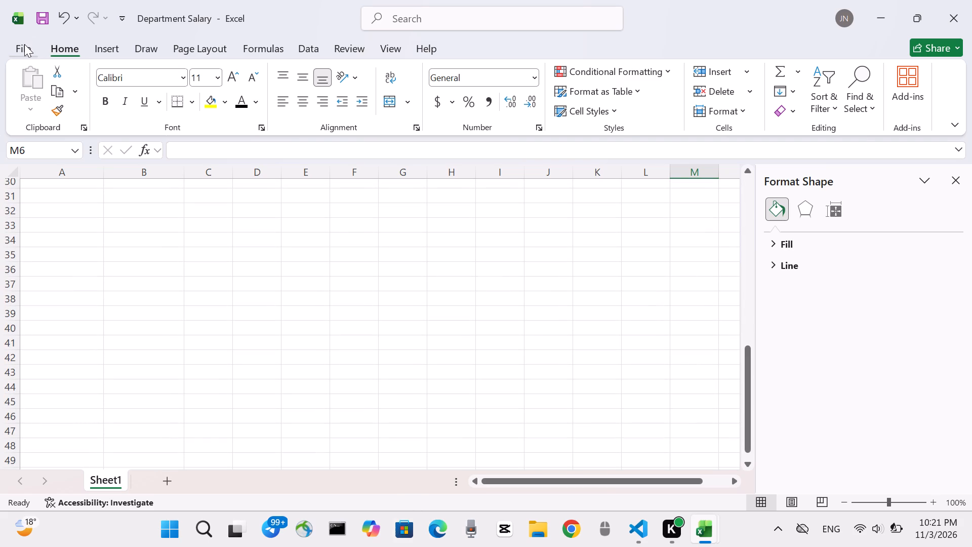
Save the Department Salary workbook and close it.
key(ctrl+s)
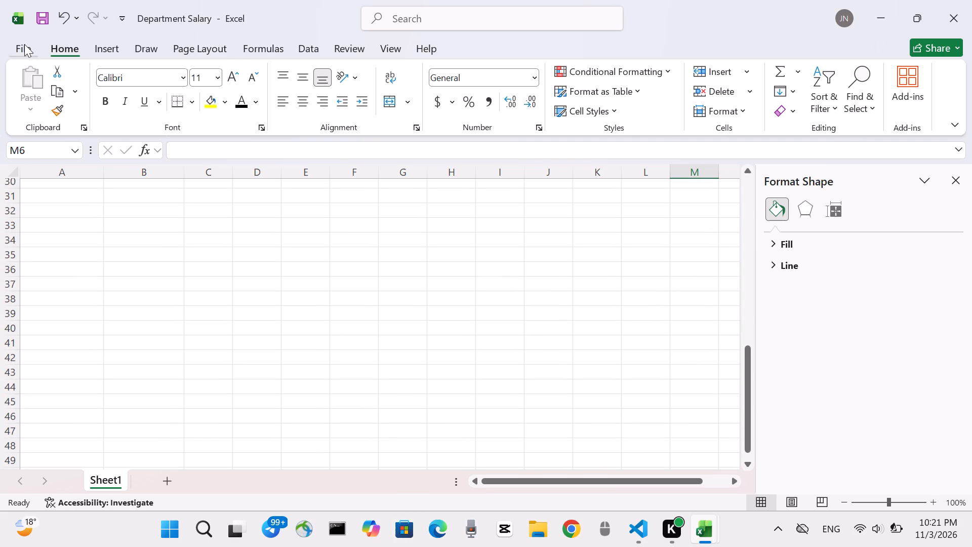
click(24, 44)
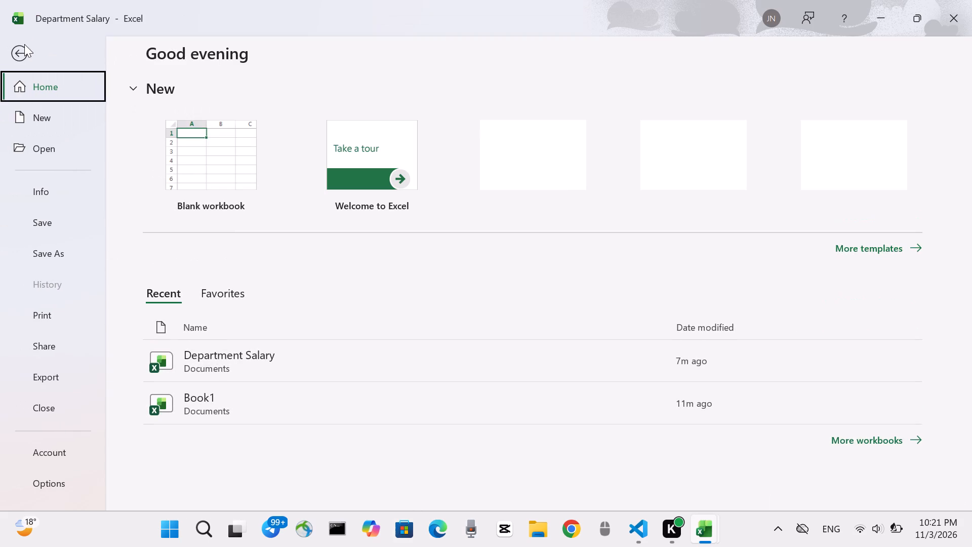
click(52, 222)
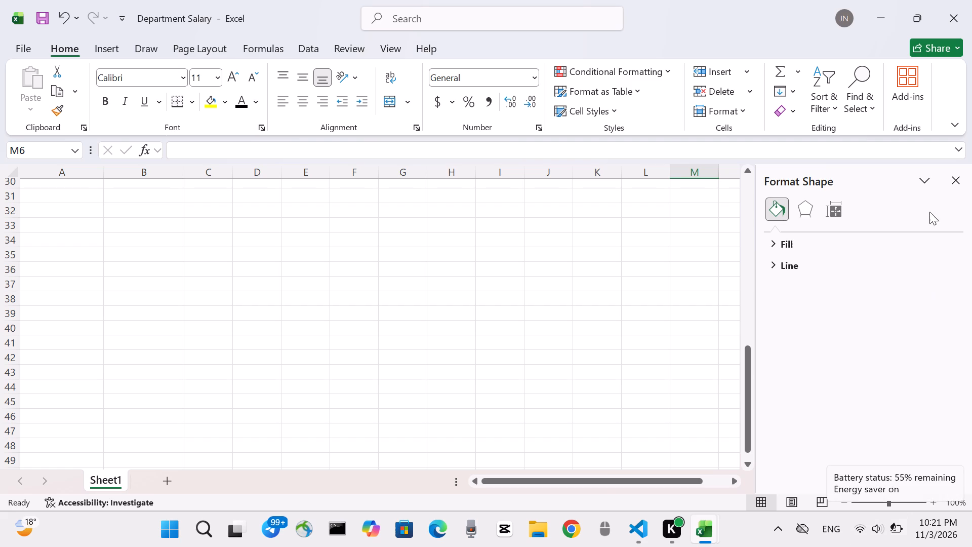
click(954, 28)
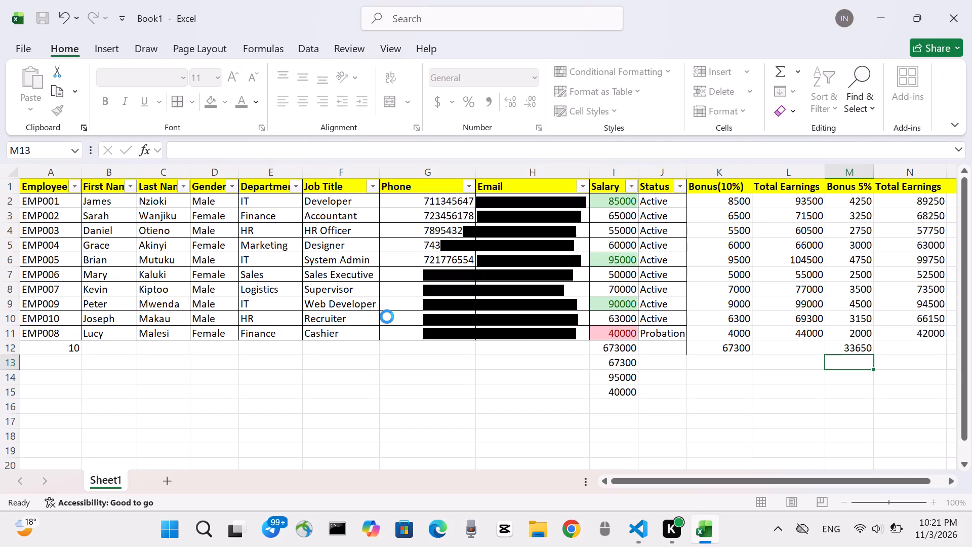
Save the Book1 workbook and close it.
key(ctrl+s)
click(959, 15)
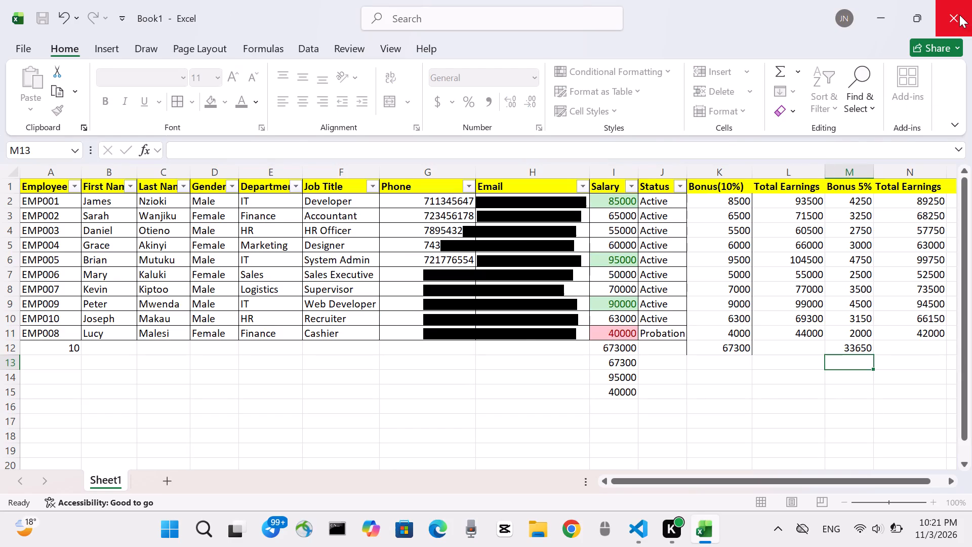